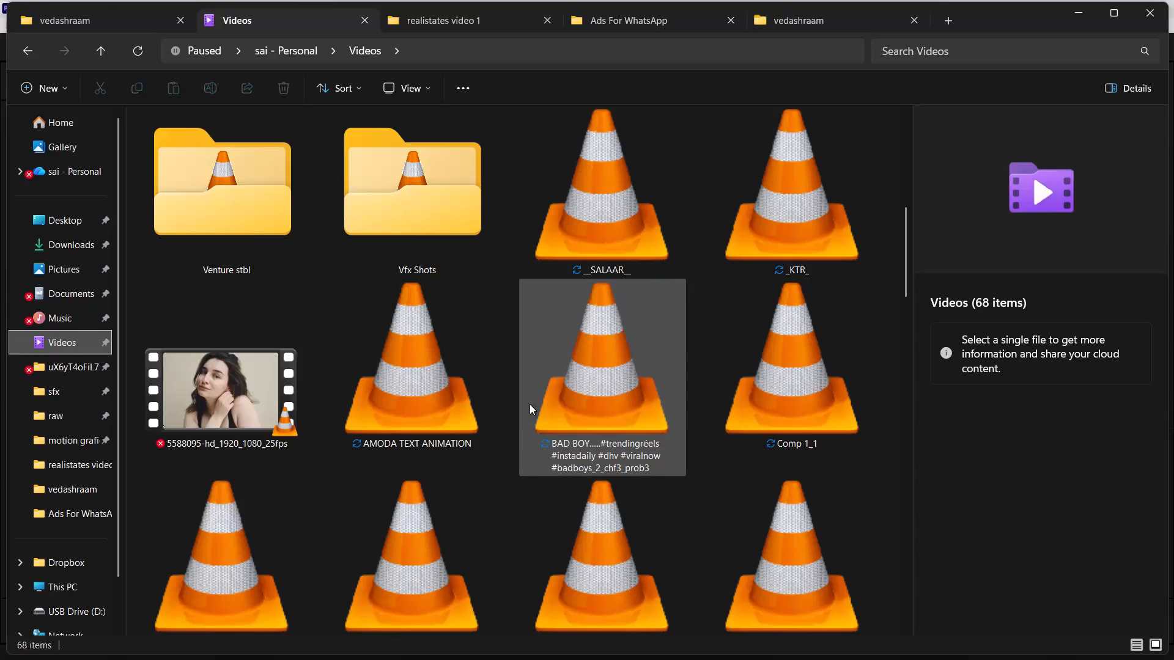
Look through the existing files in the Videos folder, including AMODA TEXT ANIMATION, and return to Premiere's export settings.
scroll(518, 427, down, 2)
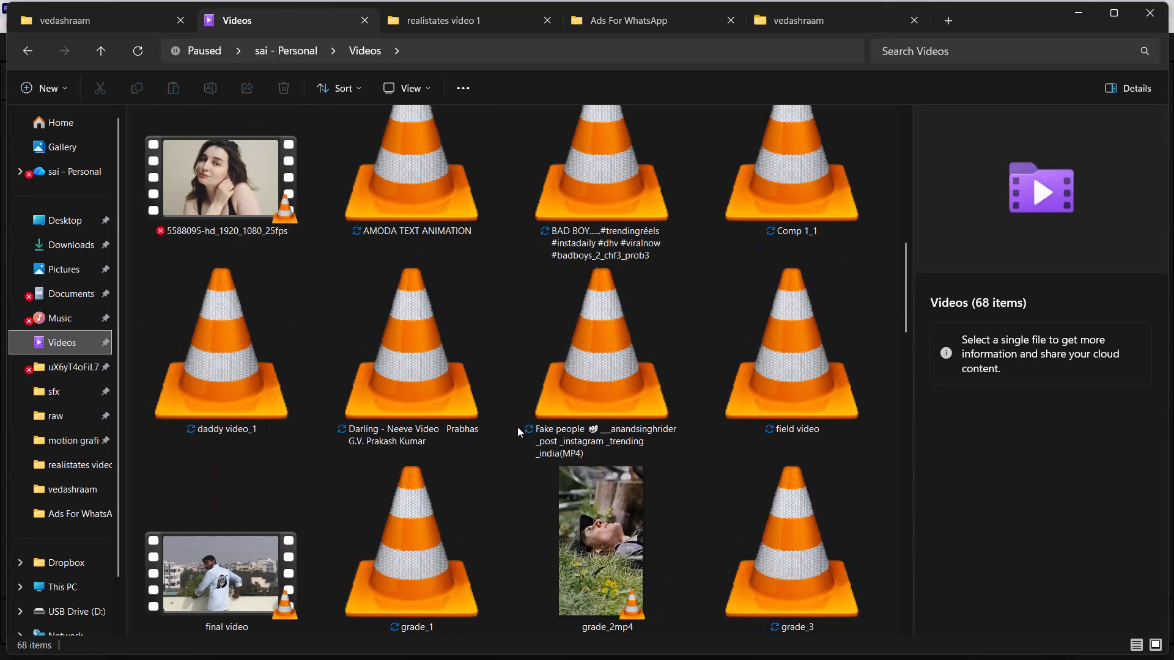
scroll(517, 427, down, 2)
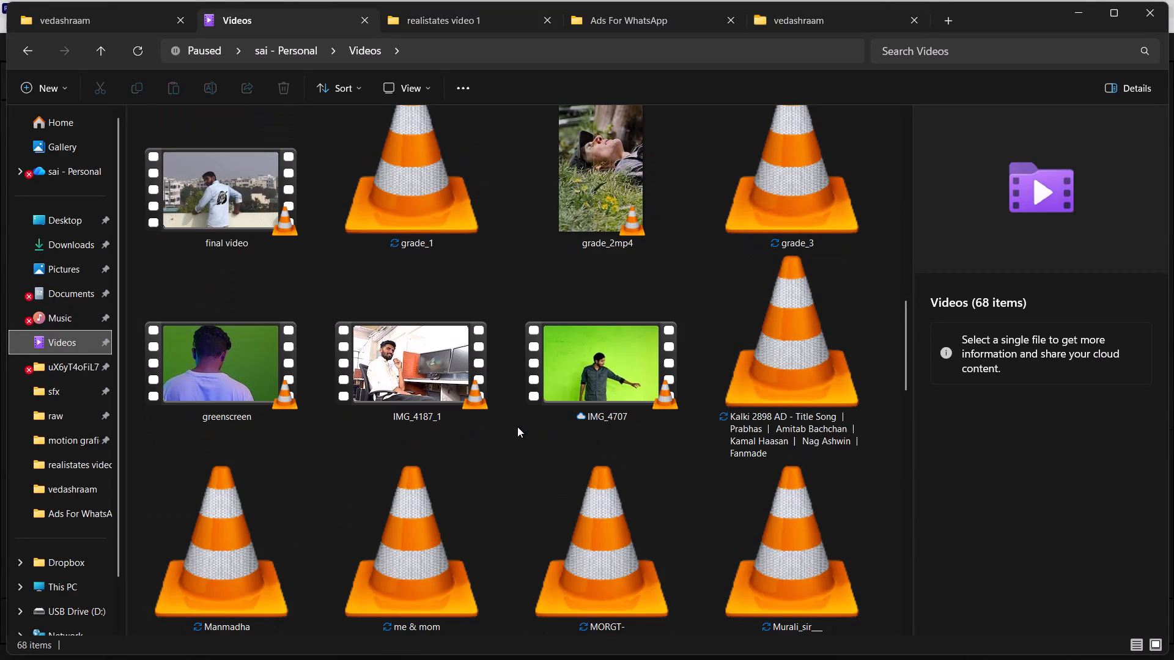
scroll(517, 427, down, 2)
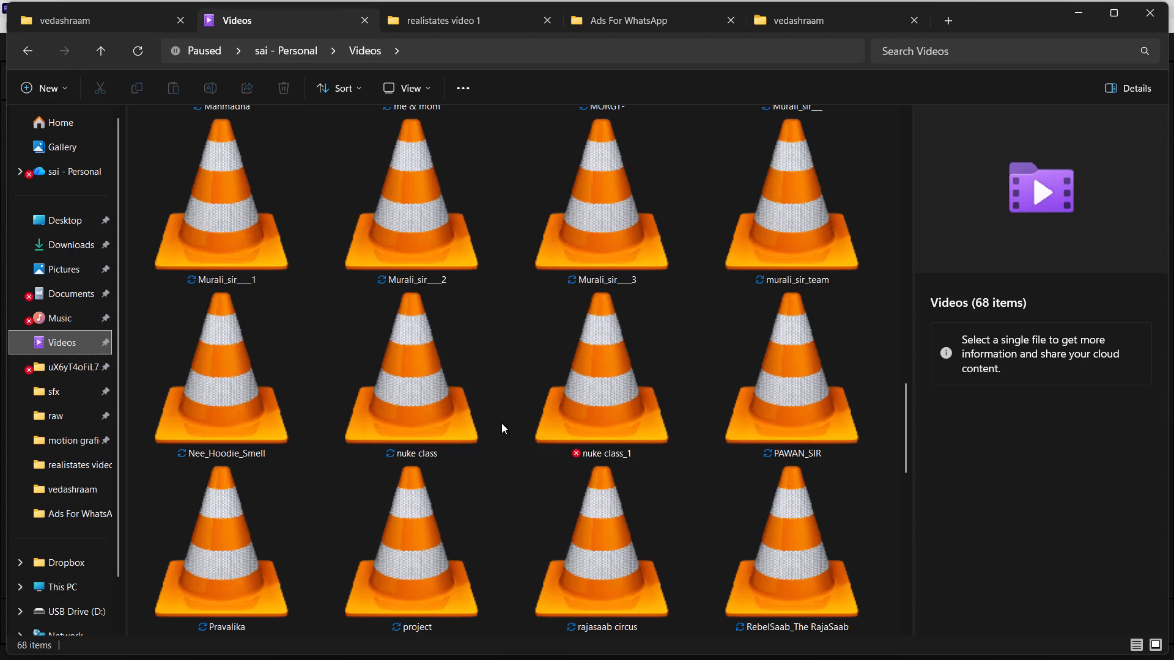
scroll(501, 423, down, 1)
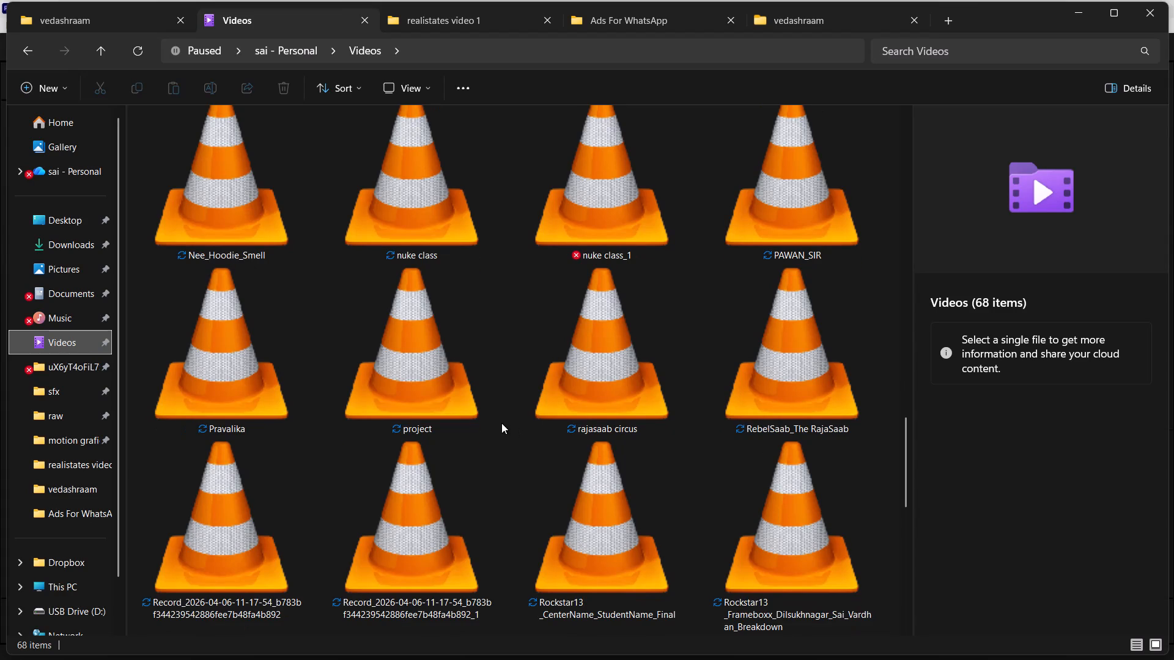
scroll(501, 423, down, 5)
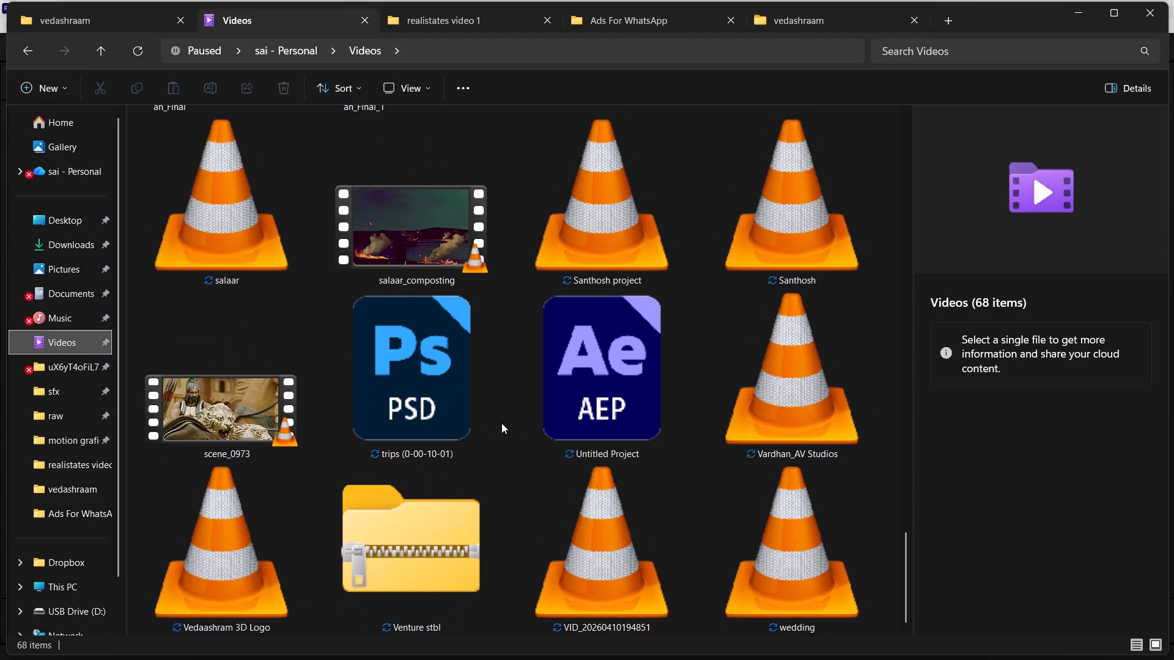
scroll(515, 391, up, 1)
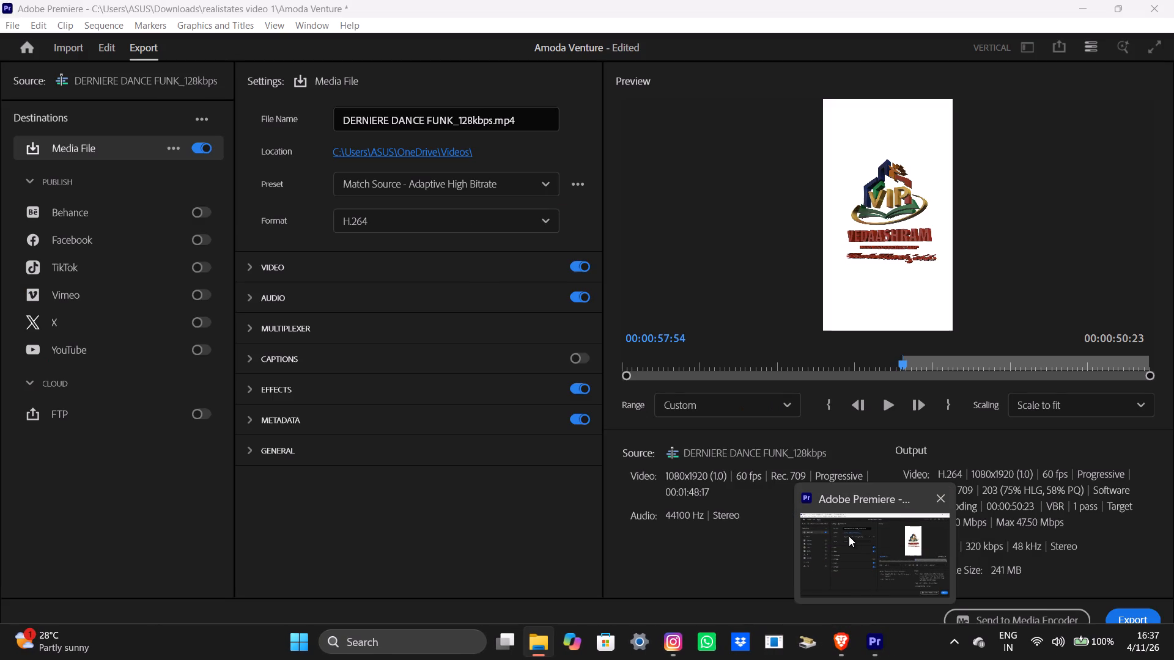
scroll(461, 548, up, 6)
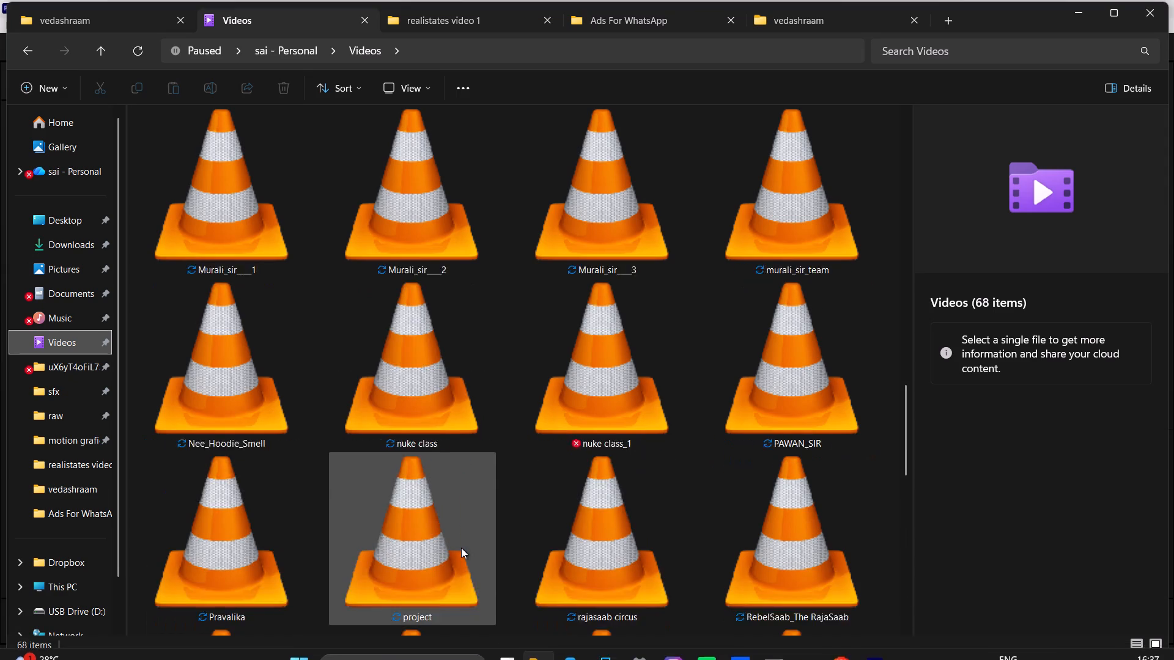
scroll(461, 548, up, 19)
scroll(461, 548, down, 3)
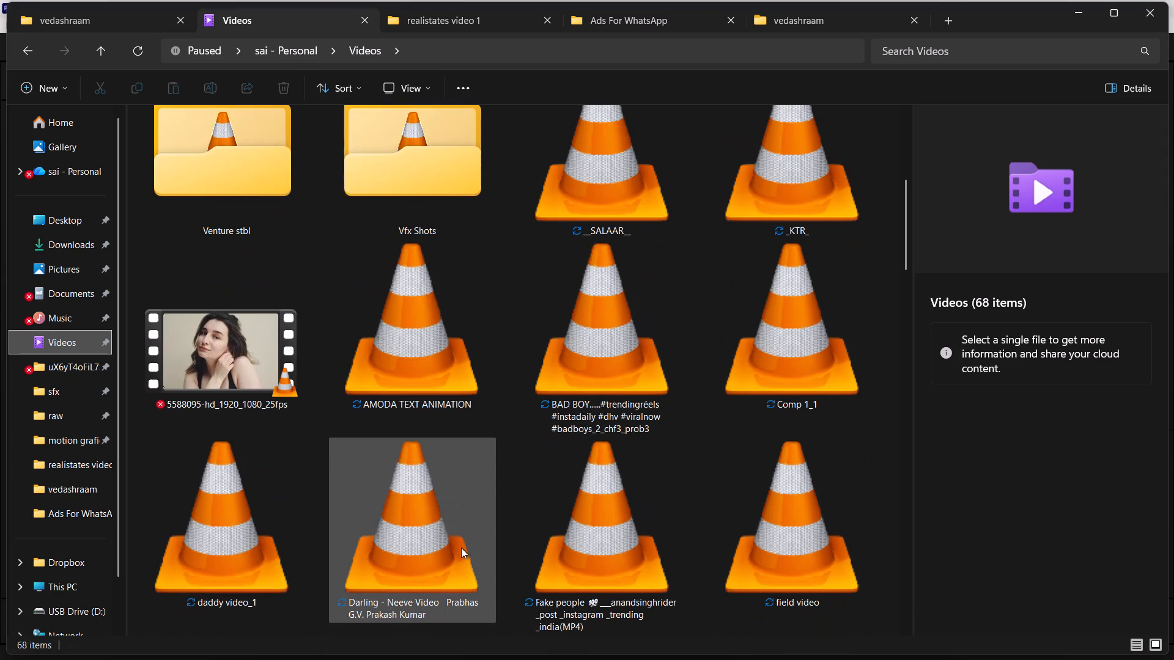
click(473, 373)
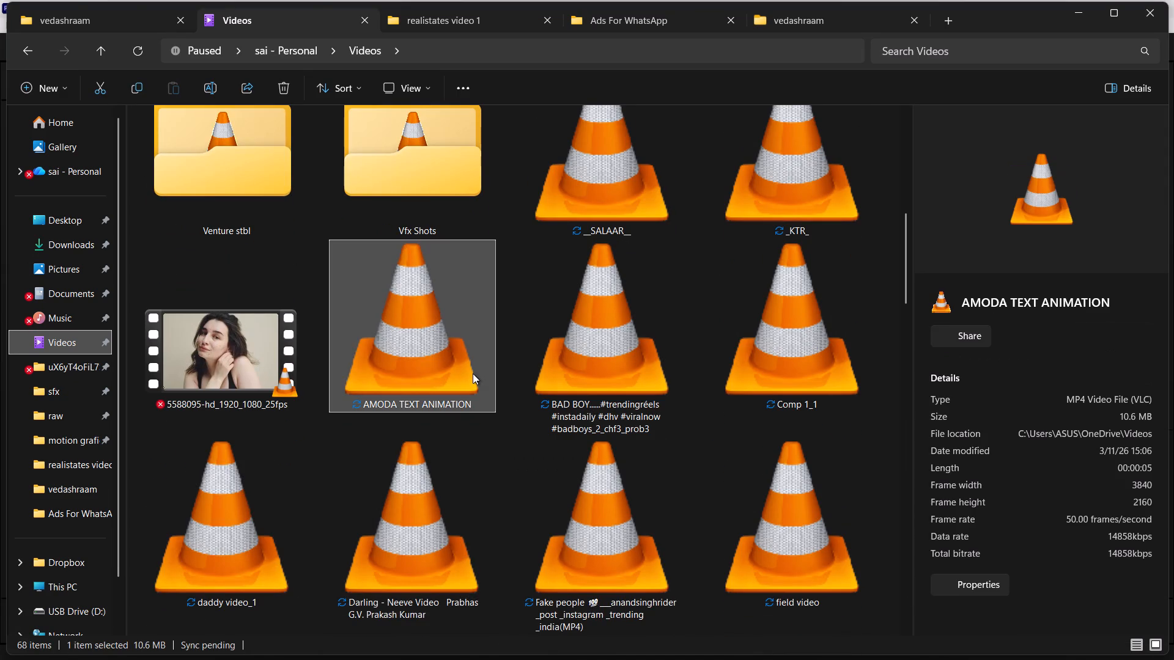
scroll(537, 356, down, 1)
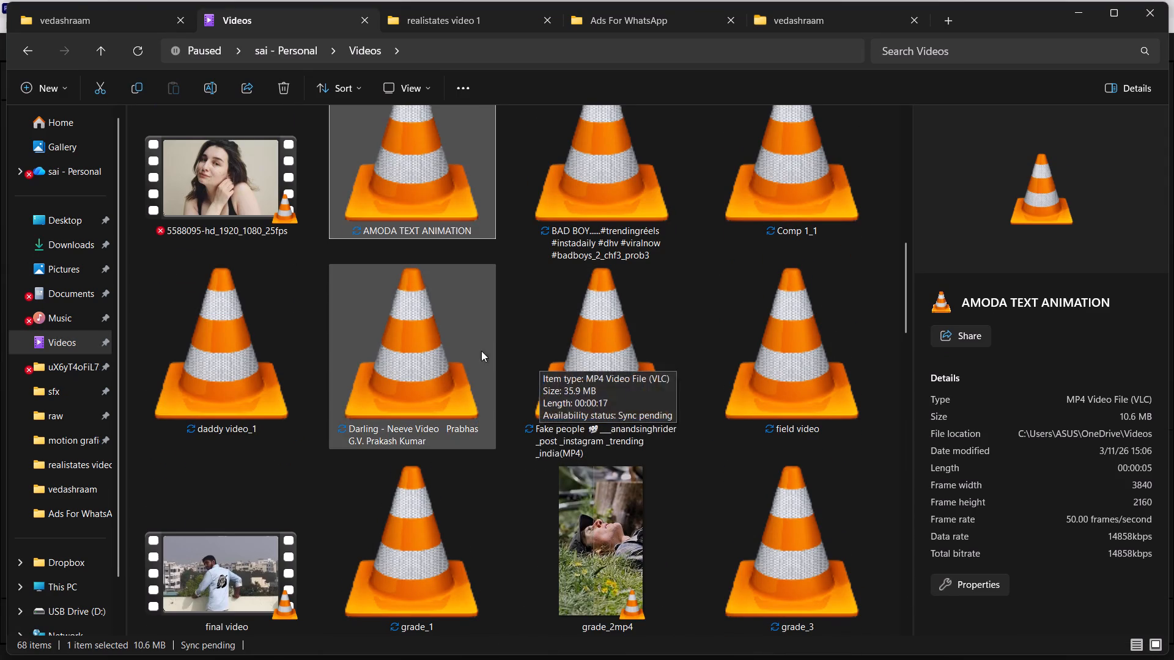
scroll(456, 359, down, 4)
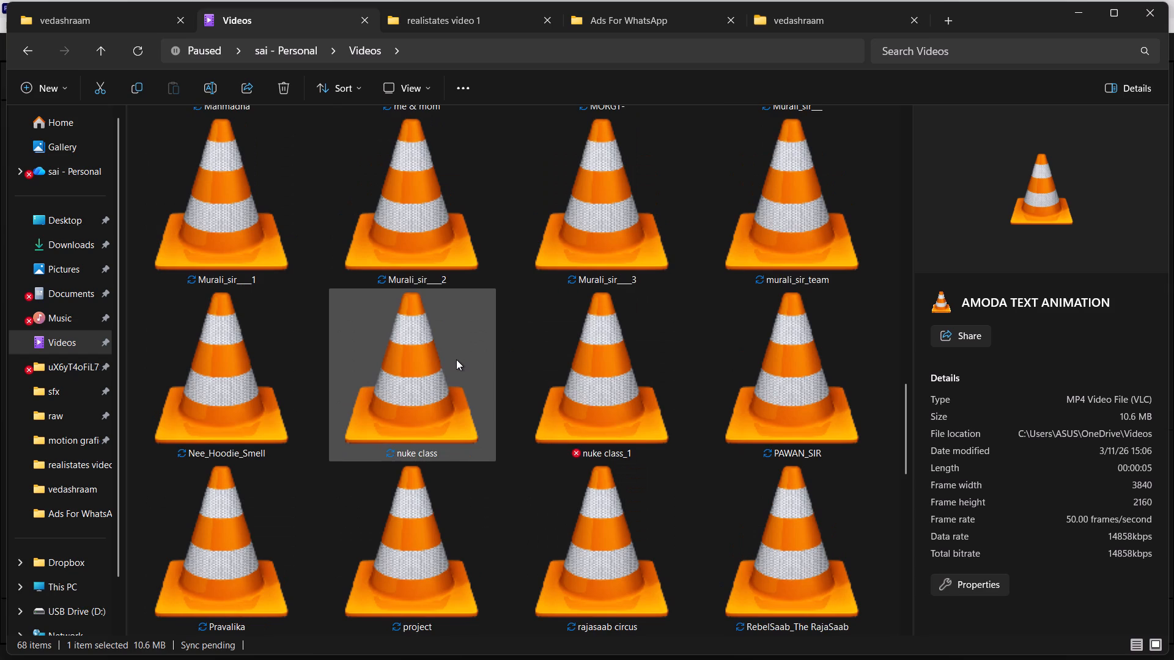
scroll(454, 364, down, 3)
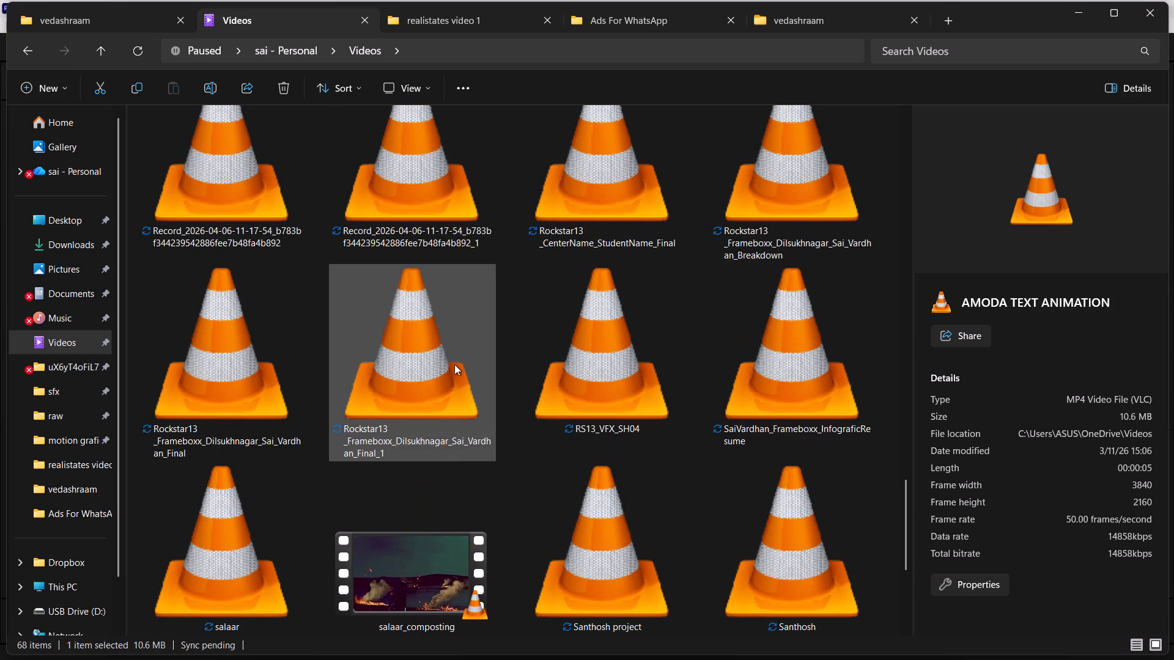
scroll(454, 364, down, 5)
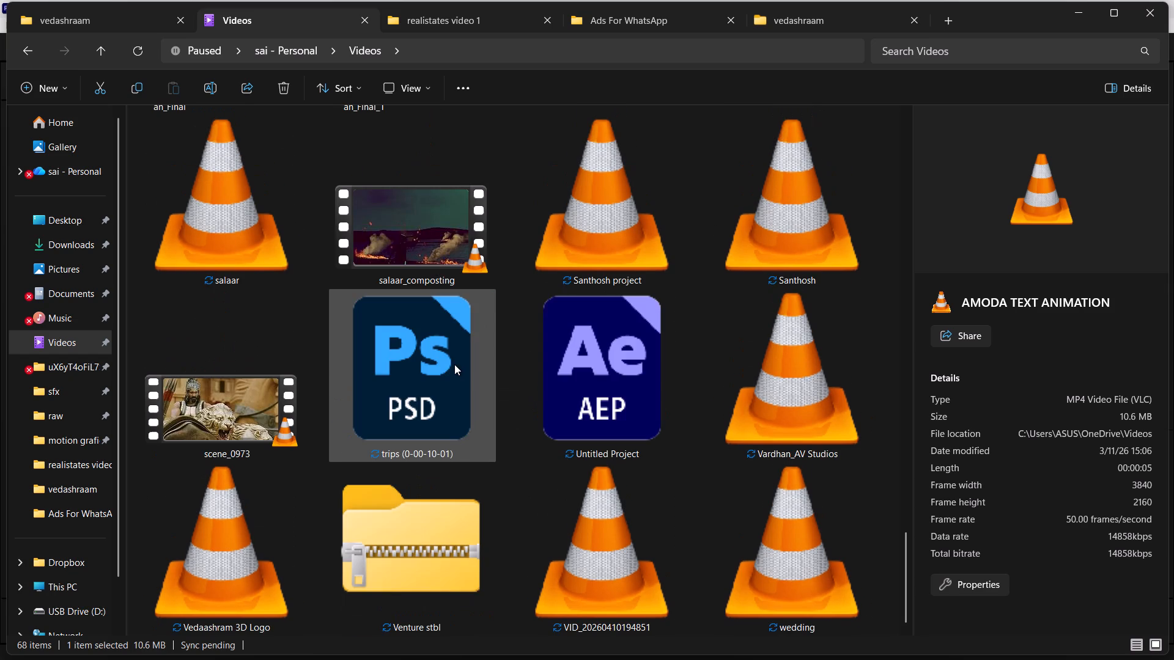
scroll(454, 364, up, 17)
scroll(454, 364, down, 2)
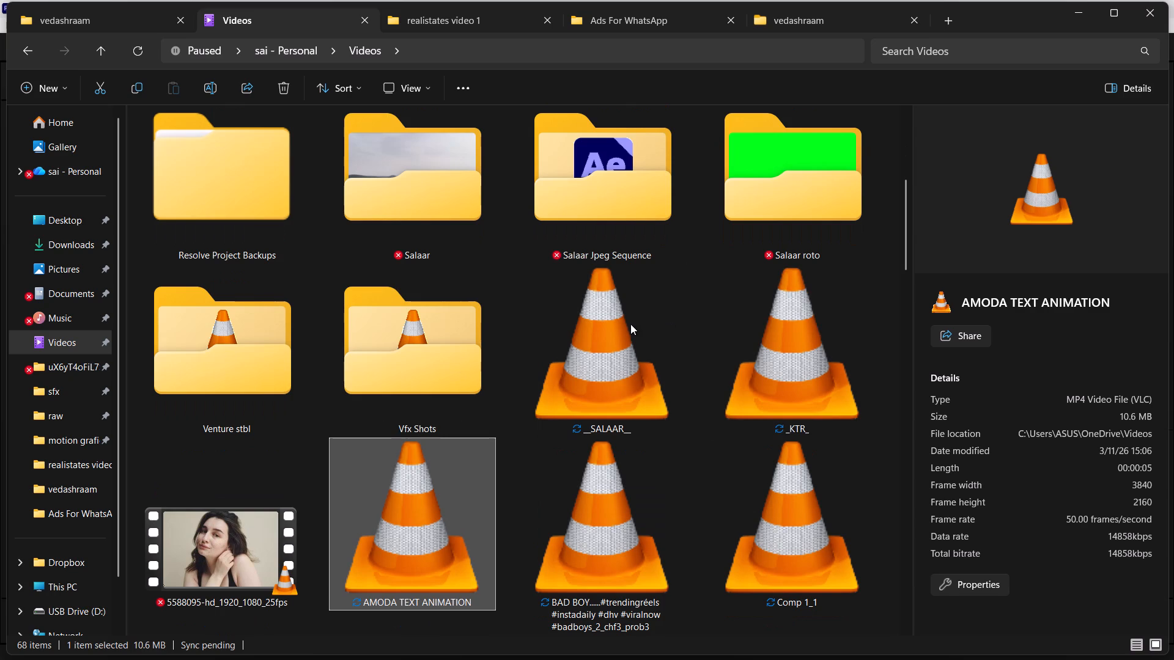
scroll(630, 324, down, 1)
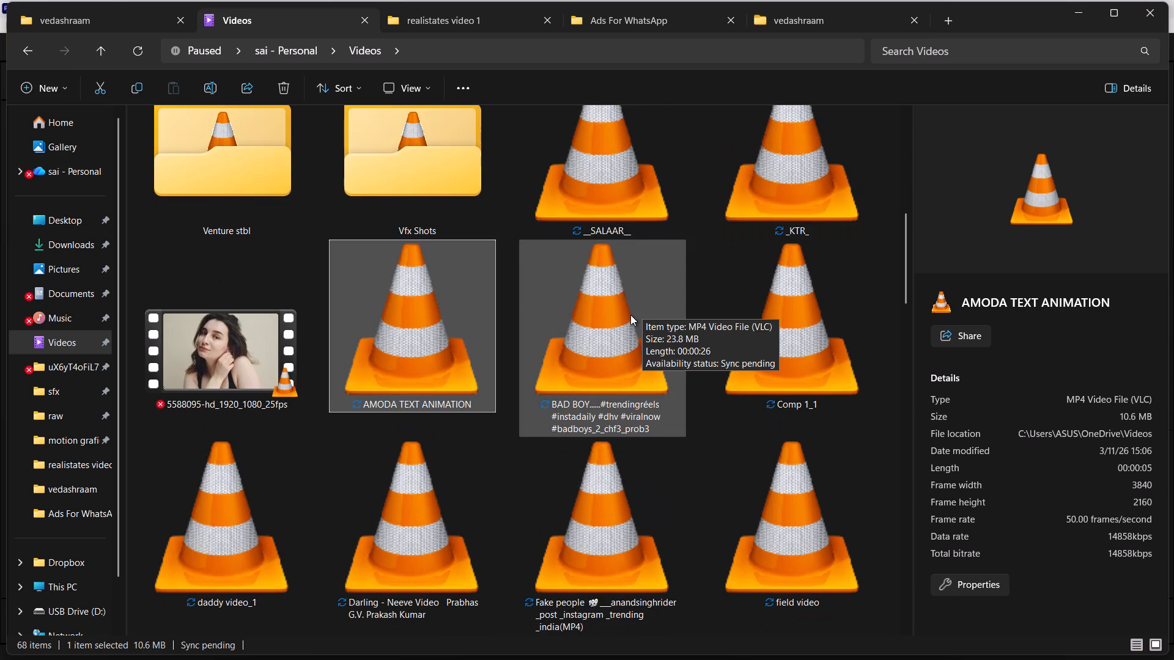
scroll(630, 315, down, 2)
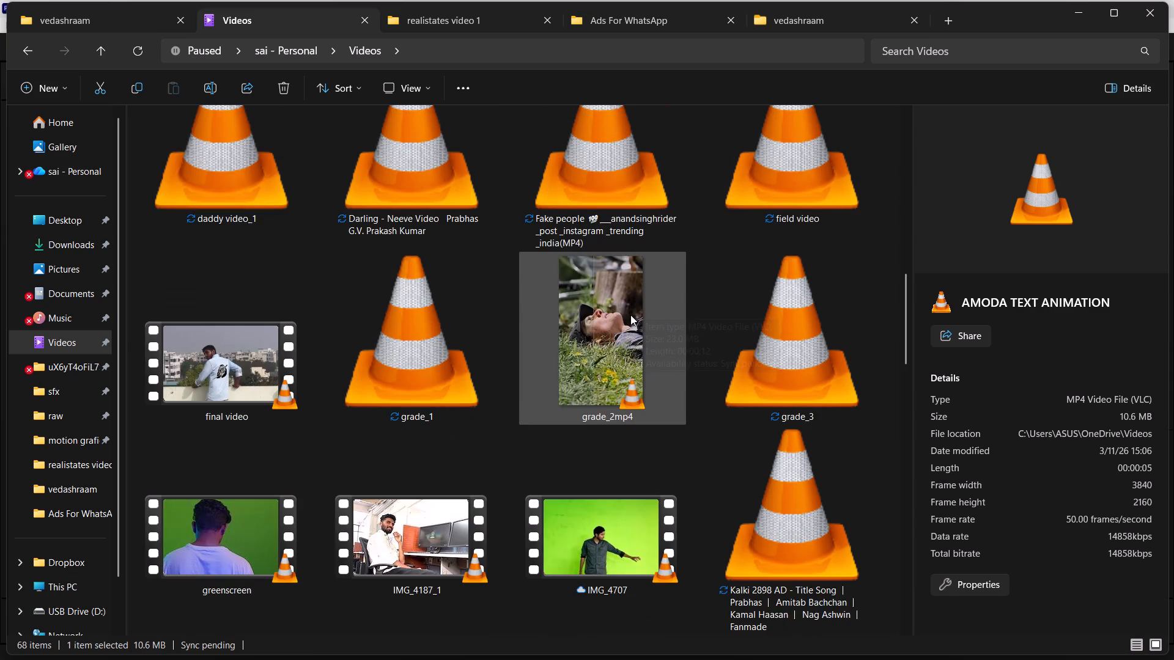
scroll(630, 315, down, 3)
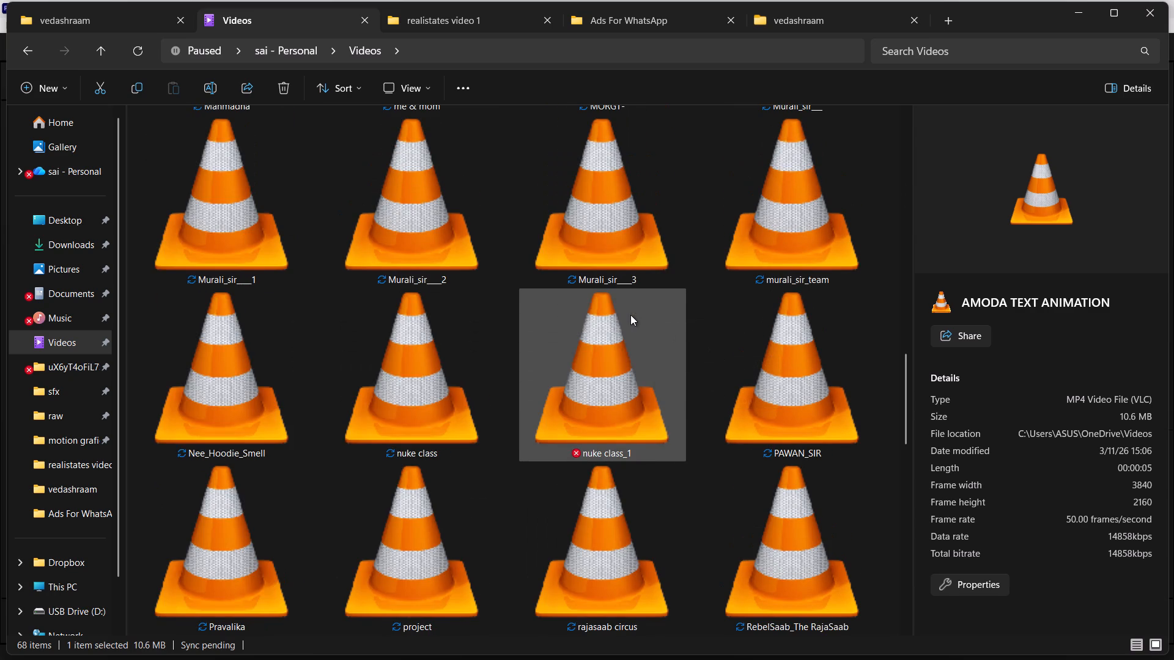
scroll(630, 315, down, 8)
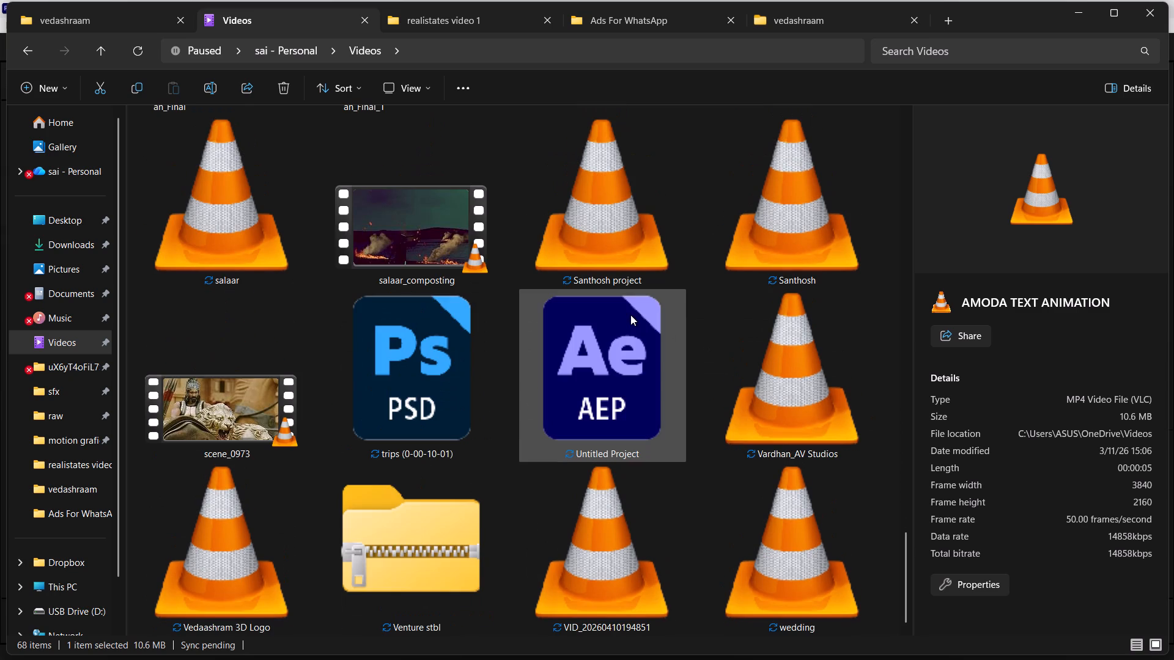
scroll(630, 315, down, 2)
scroll(630, 315, up, 2)
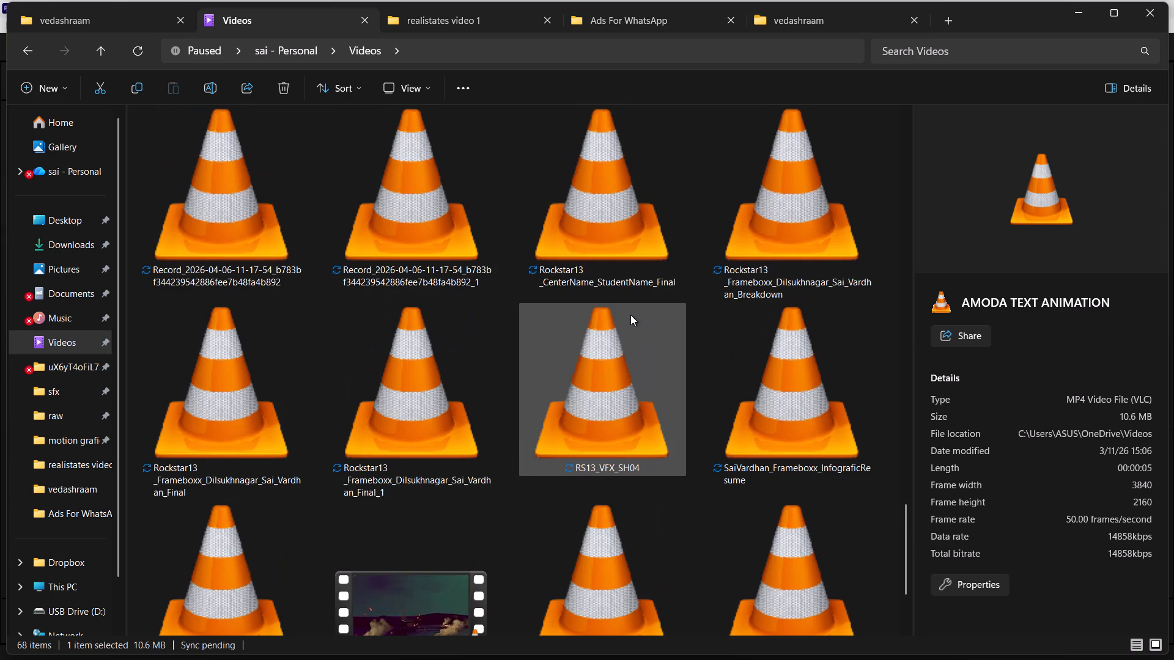
scroll(630, 315, up, 10)
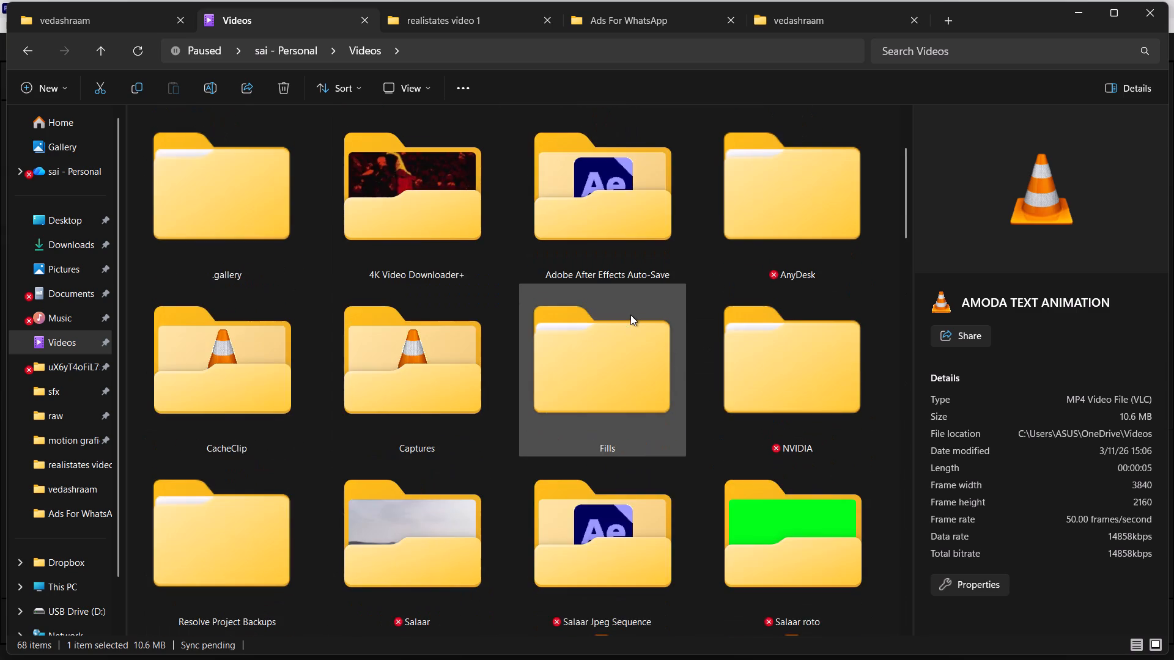
scroll(630, 315, down, 3)
scroll(630, 315, up, 1)
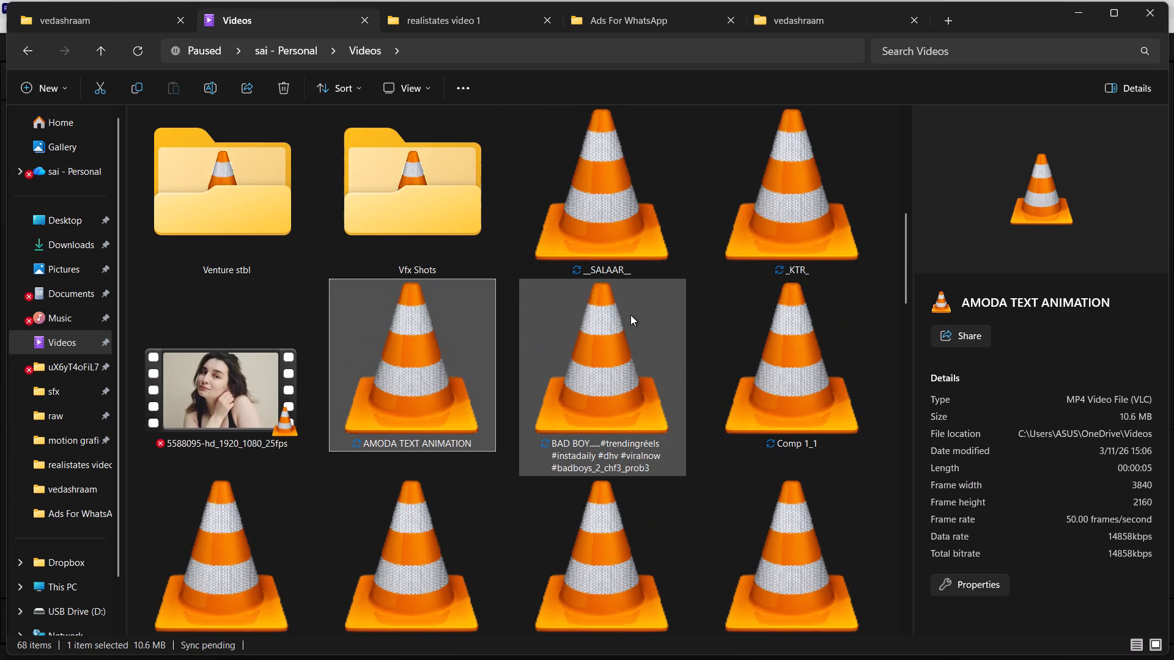
scroll(630, 315, down, 3)
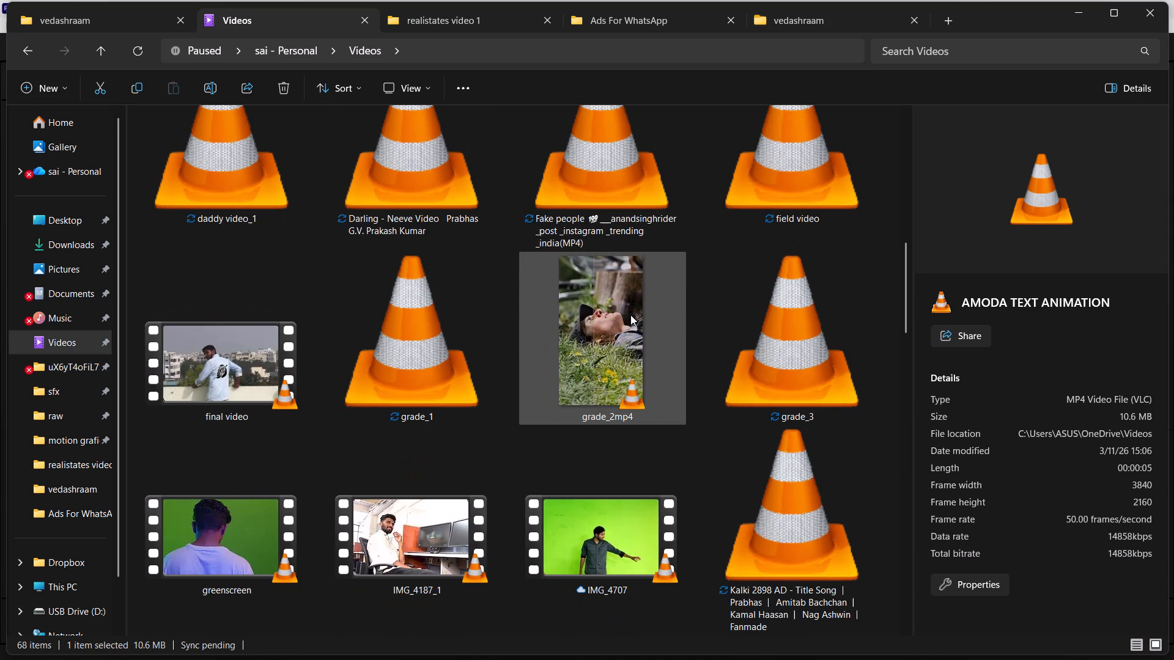
scroll(630, 315, up, 11)
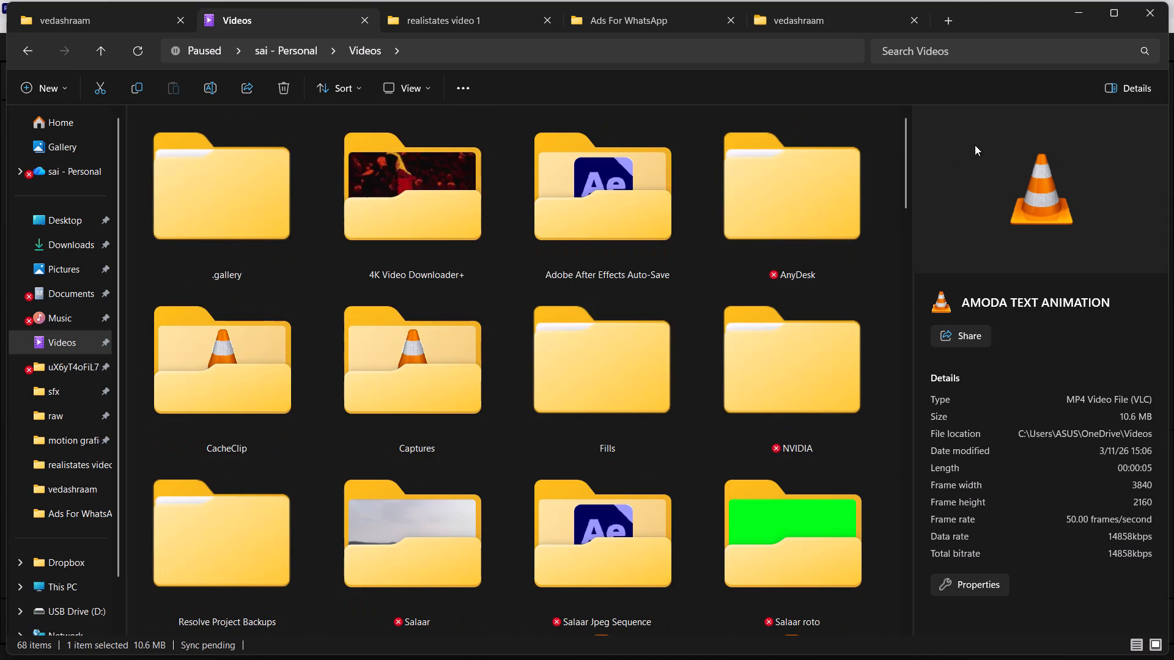
click(879, 280)
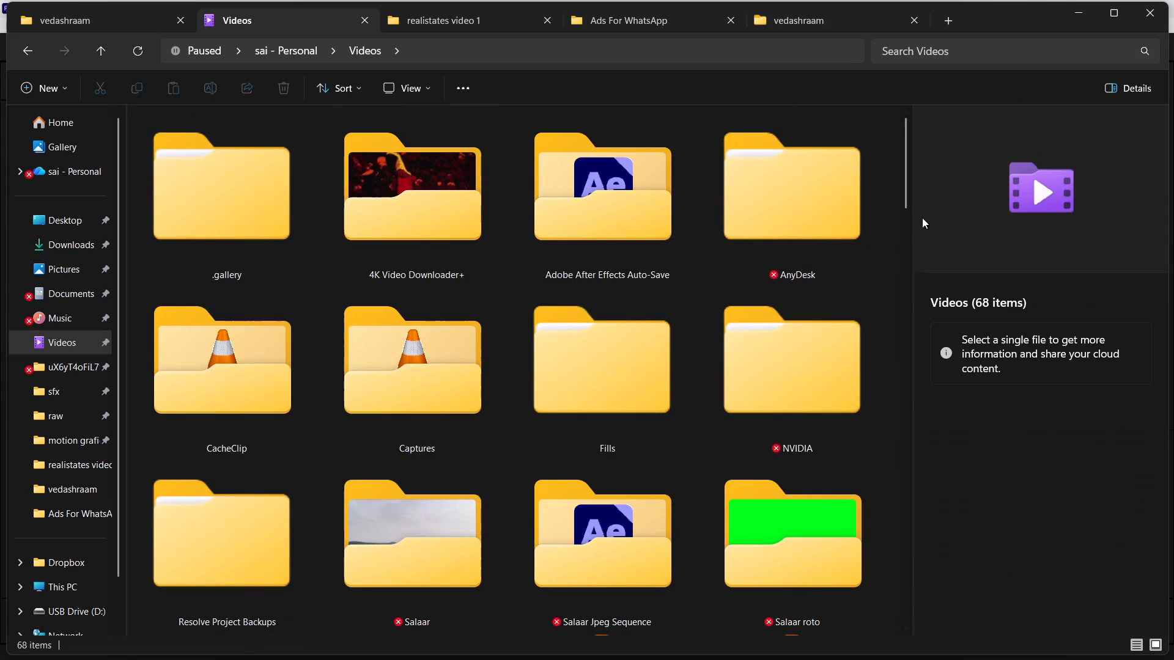
click(1079, 21)
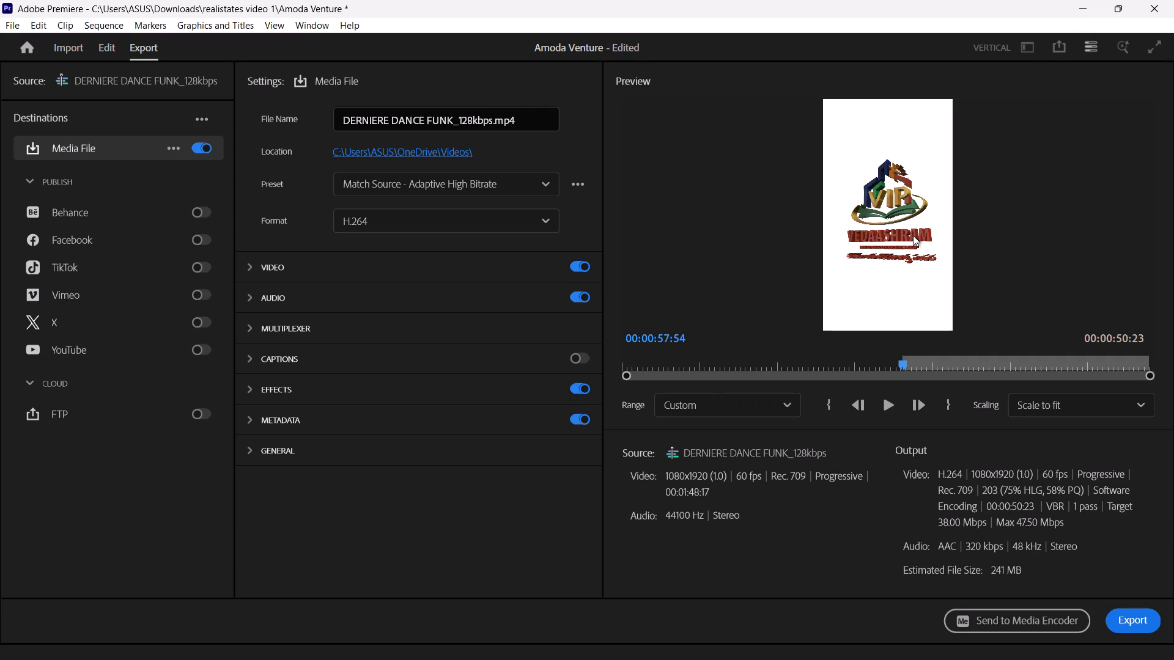
Rename the export file as AMODA.
click(467, 130)
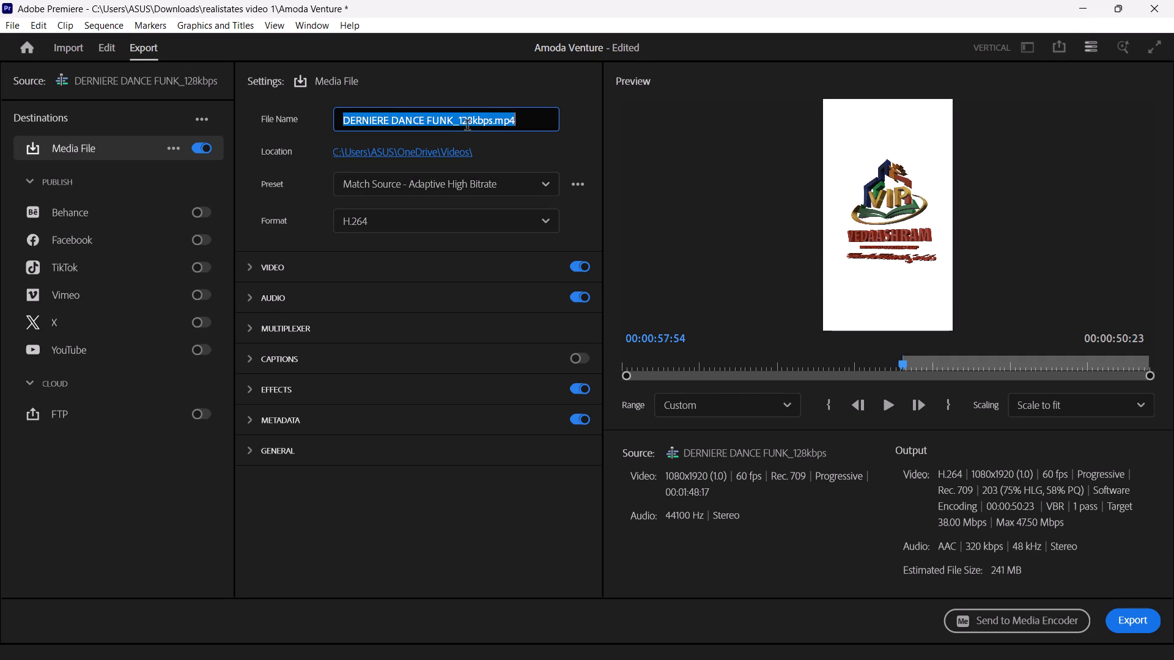
key(shift+a)
text(MODA)
click(460, 87)
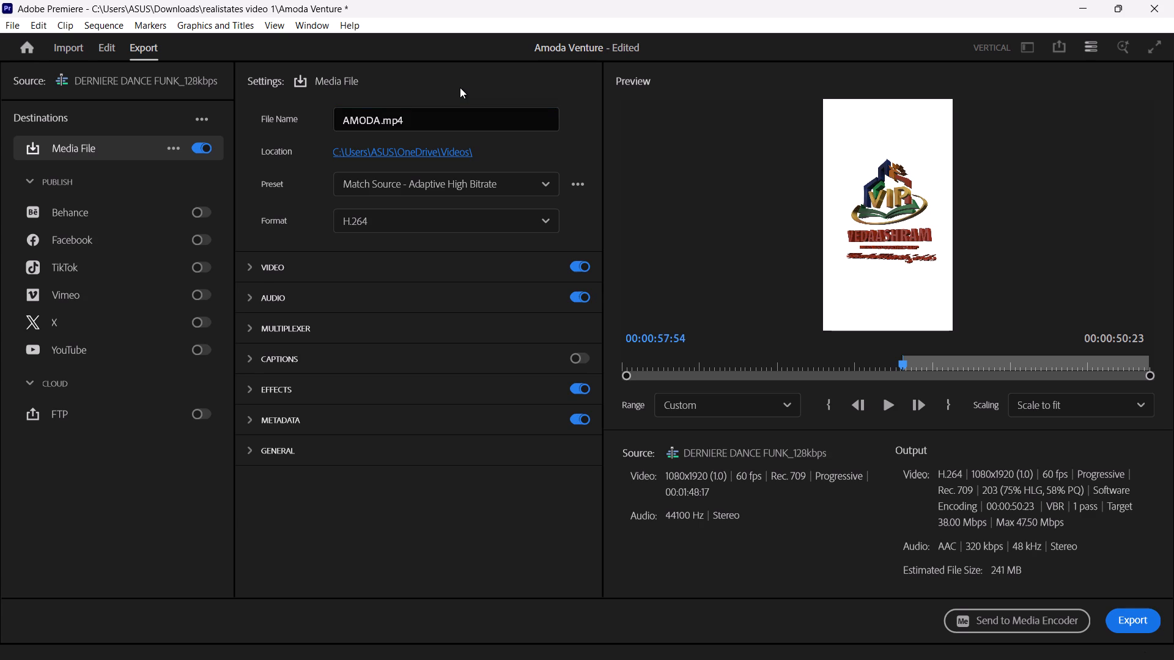
Check the preview frames around 00:00:57:54, at the start of the export range.
click(853, 407)
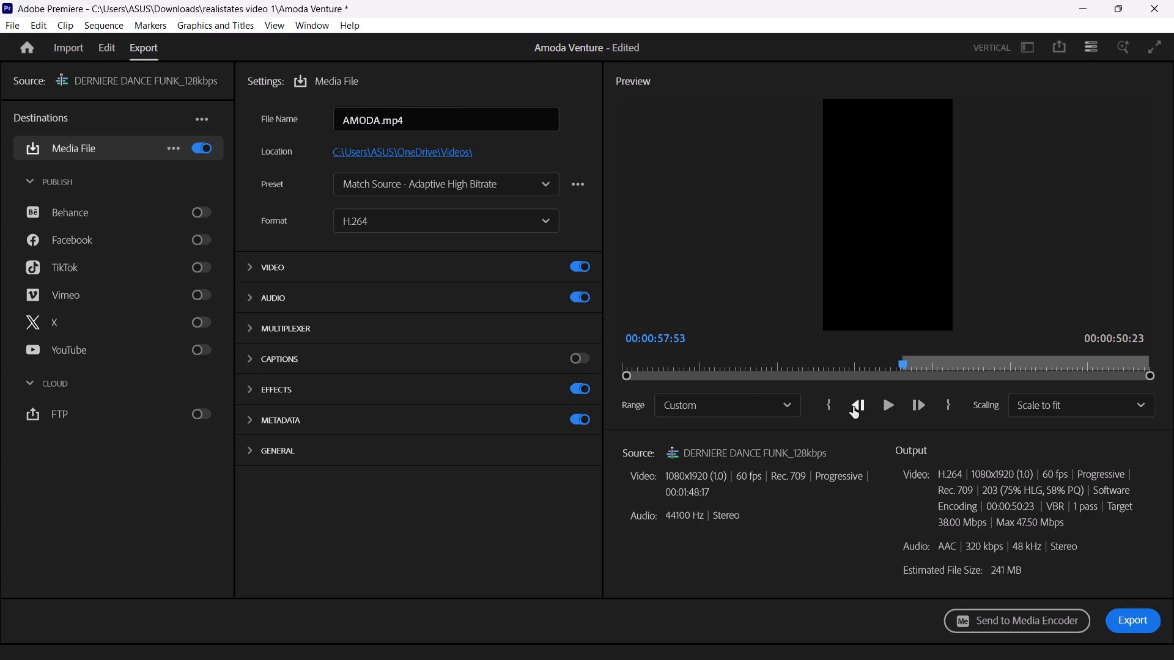
click(923, 413)
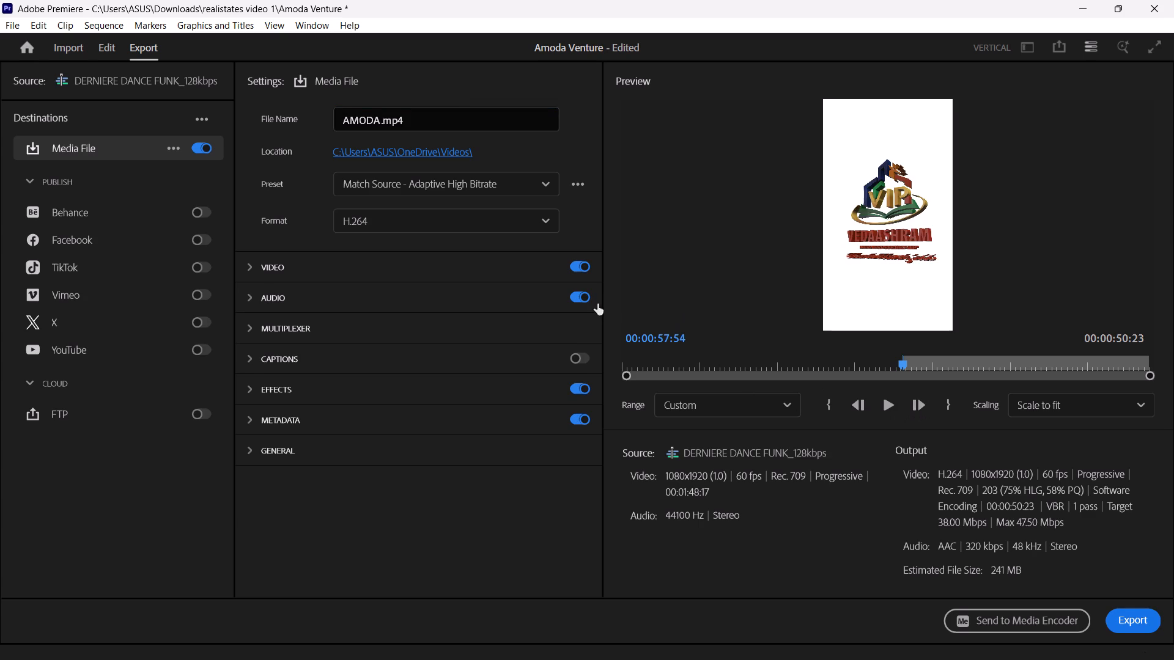
click(643, 339)
key(ctrl+v)
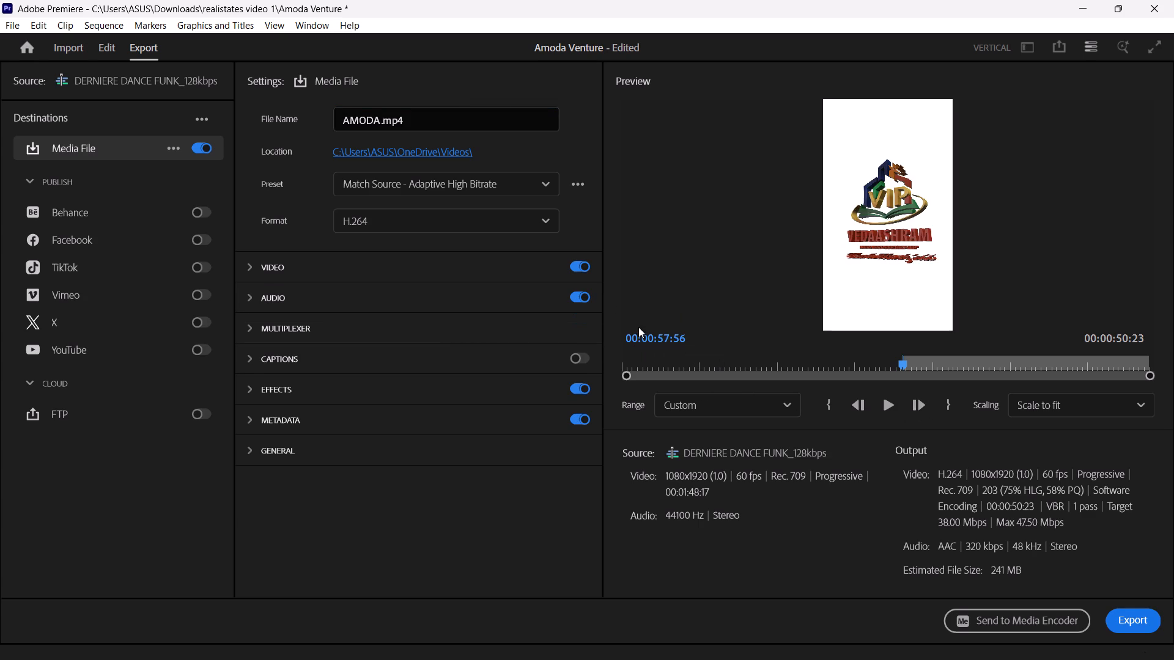
click(651, 333)
key(ctrl+v)
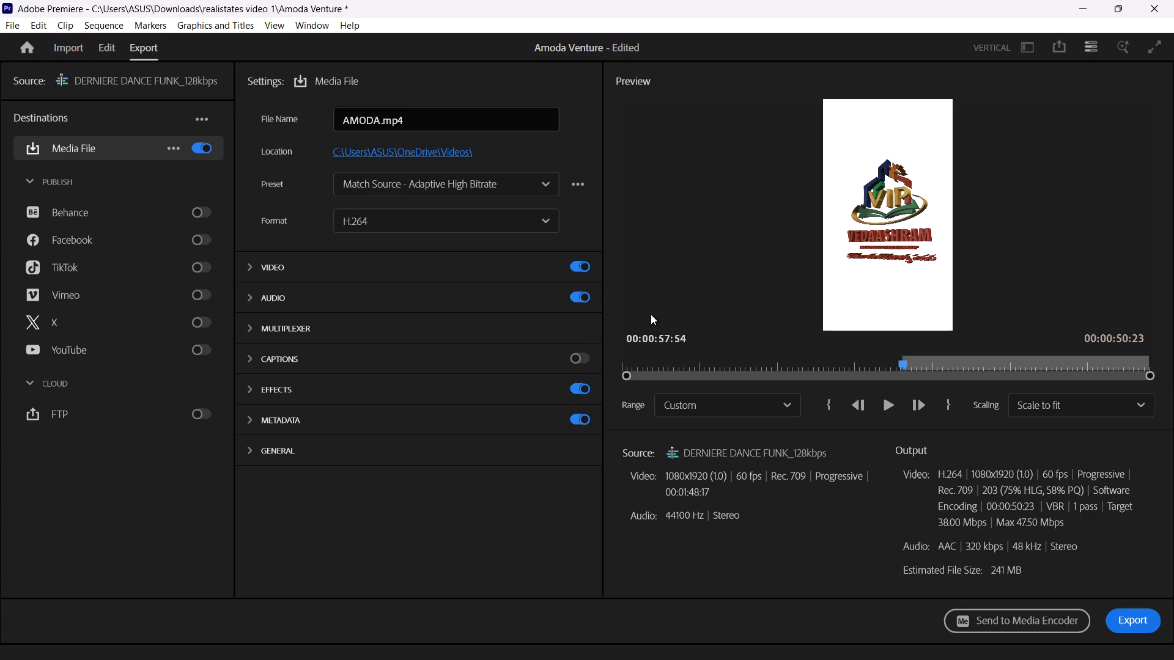
click(651, 313)
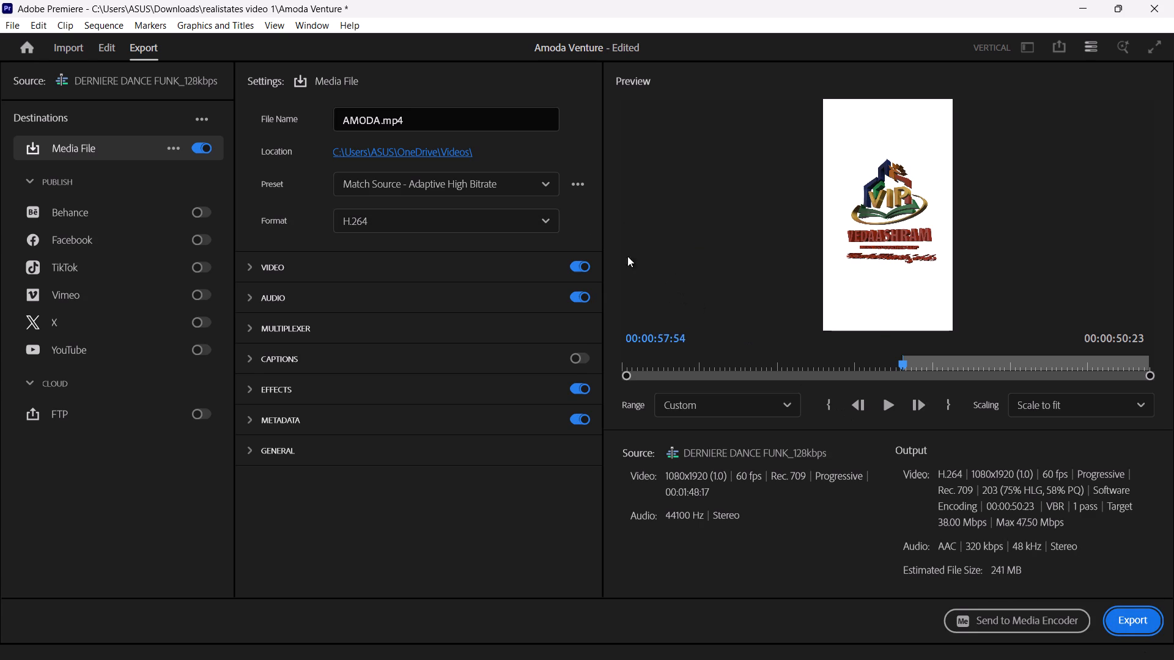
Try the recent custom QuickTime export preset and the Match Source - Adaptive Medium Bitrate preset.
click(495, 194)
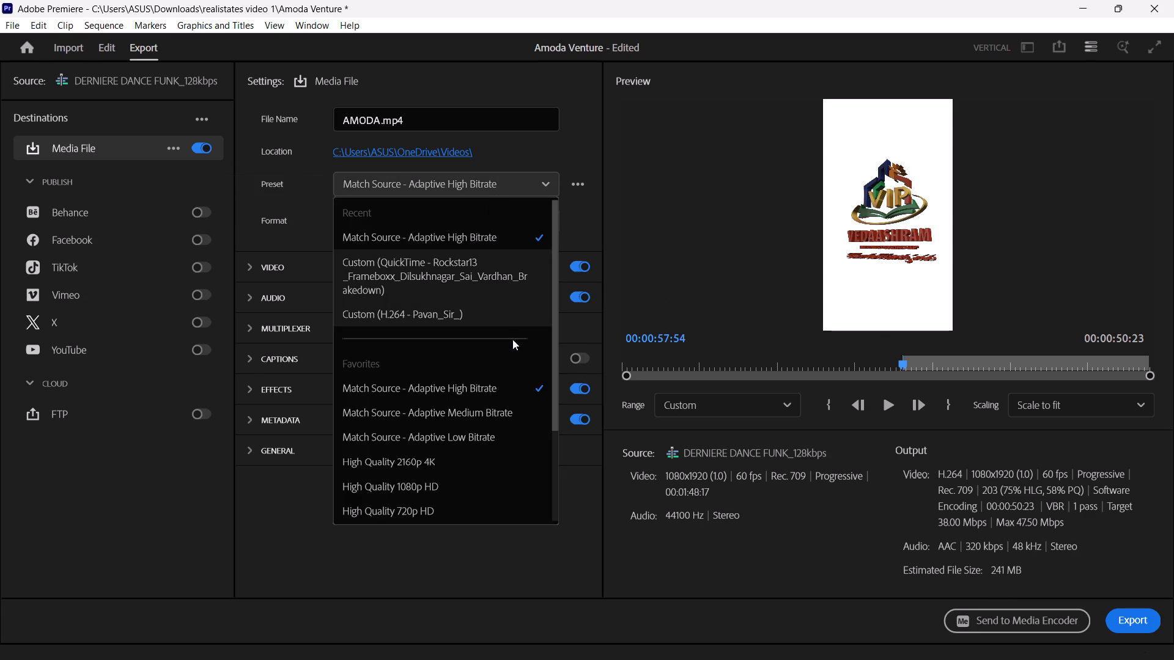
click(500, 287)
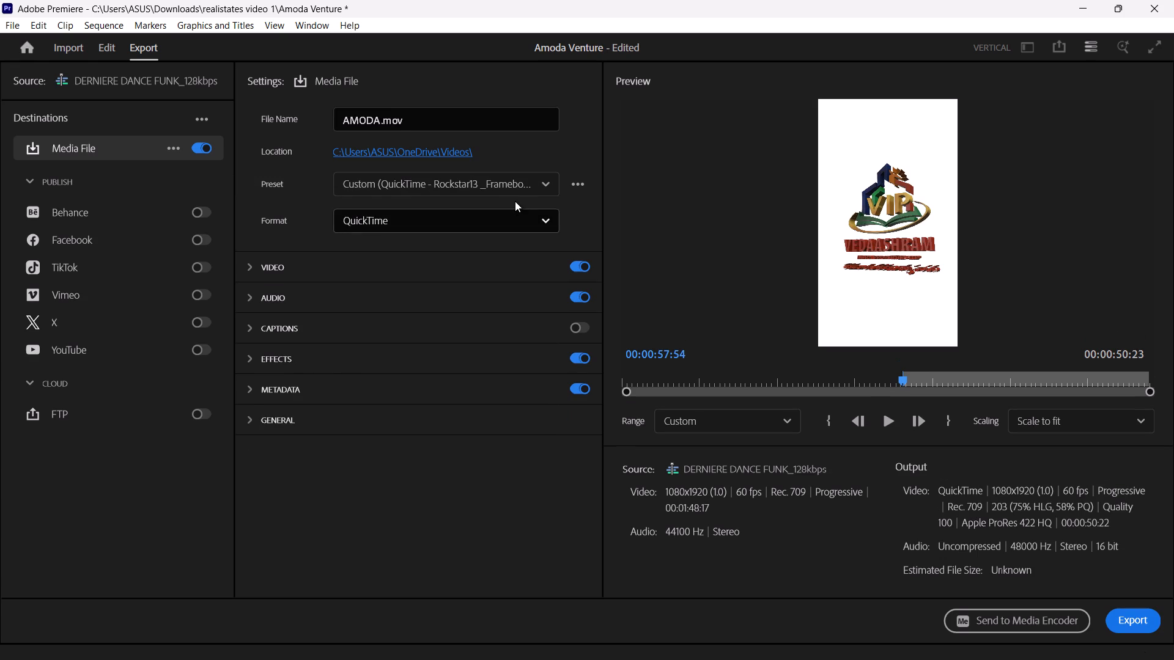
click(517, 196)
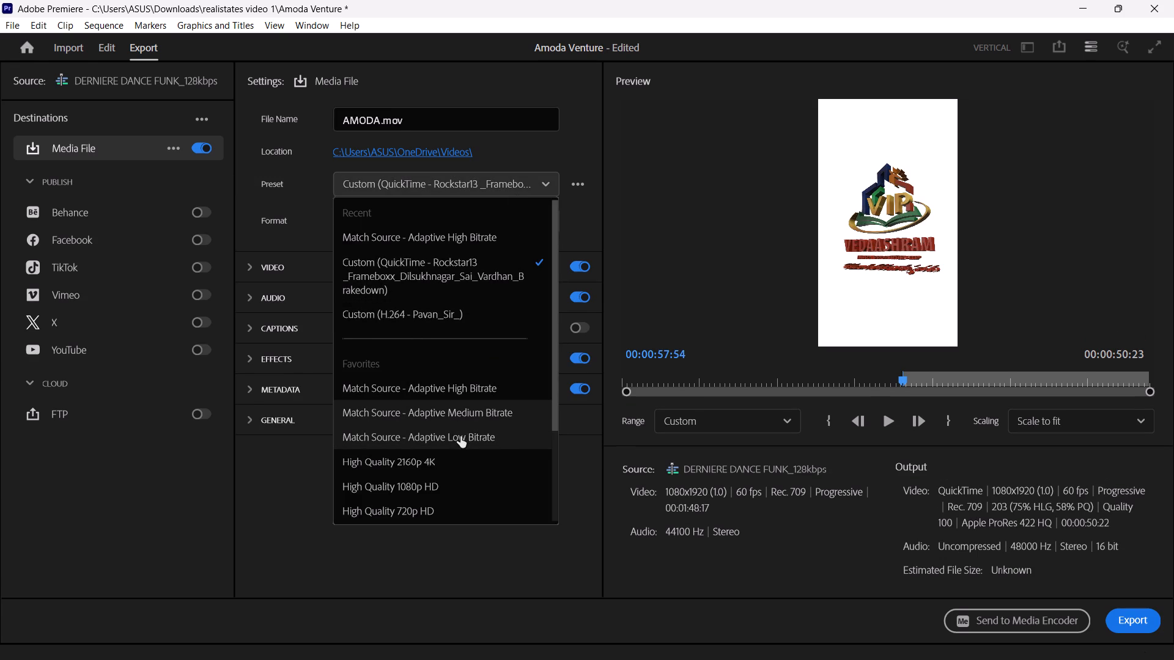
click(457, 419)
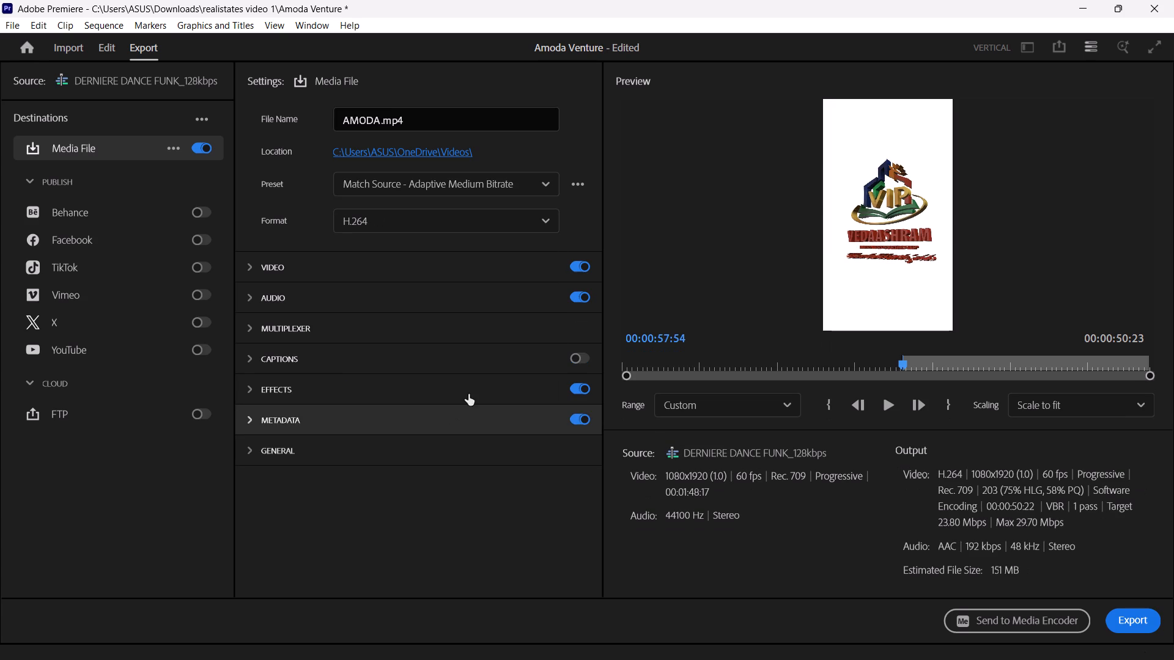
Export the video with the Match Source - Adaptive Low Bitrate preset in H.264 format.
click(467, 186)
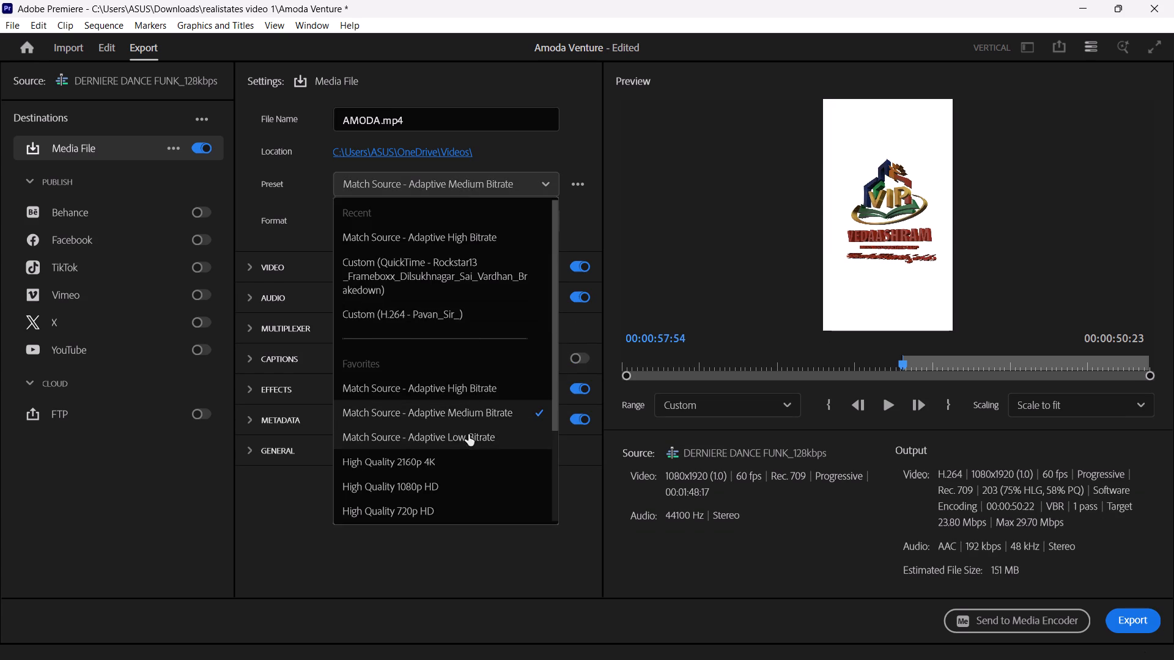
click(468, 435)
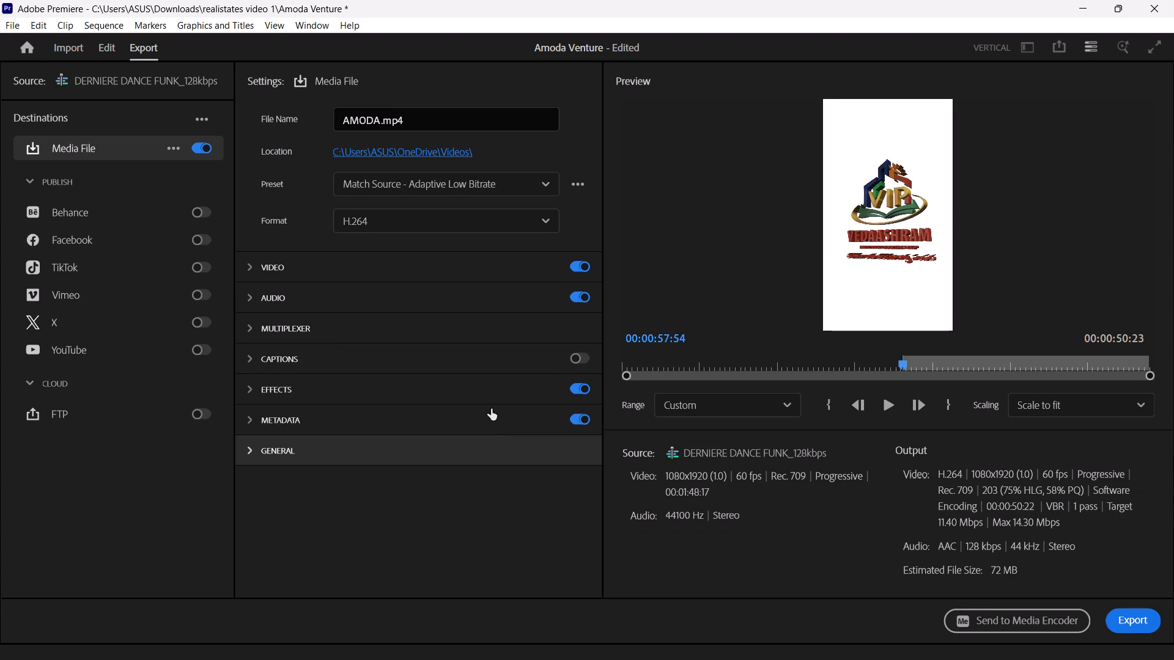
click(1131, 619)
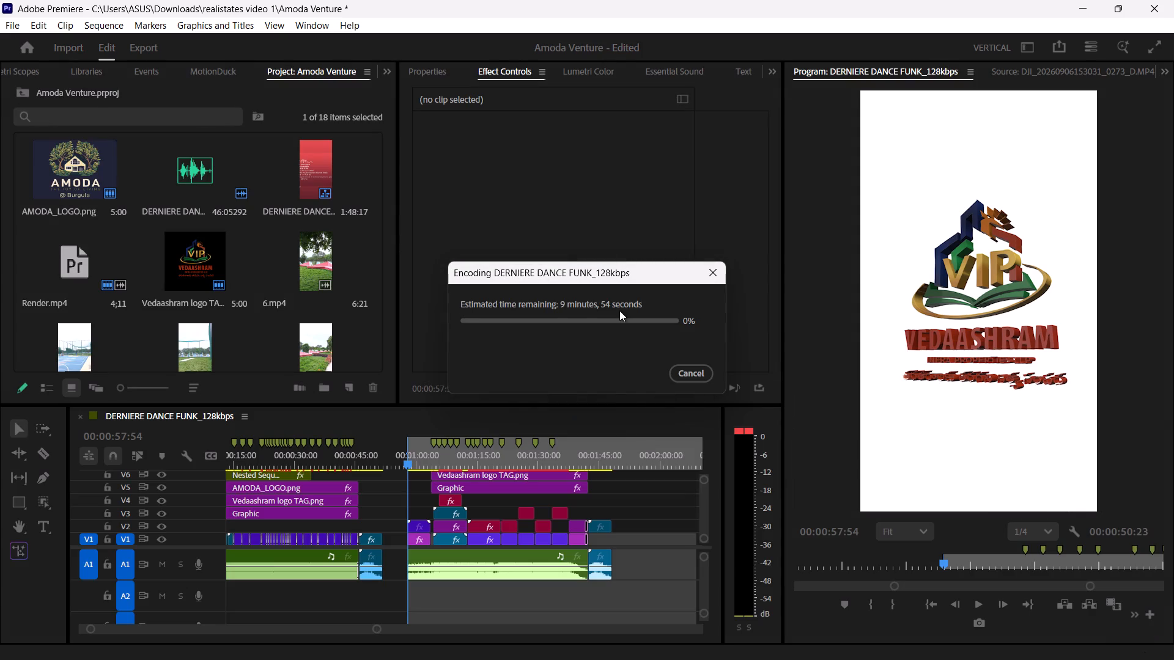
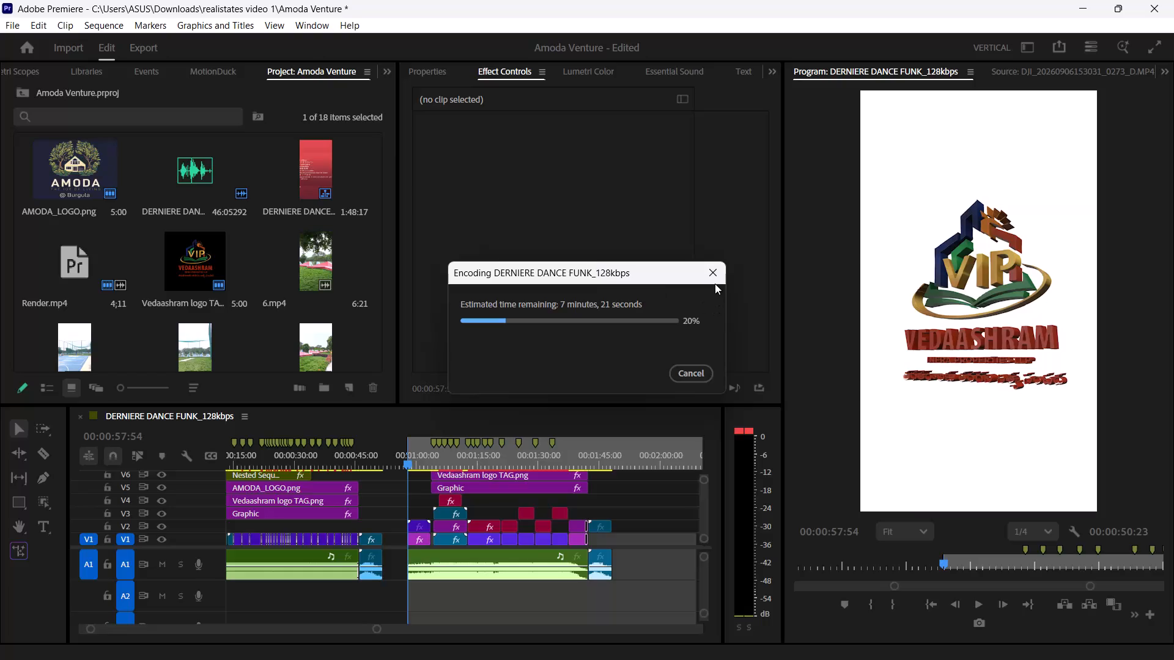
Cancel the running encode of the DERNIERE DANCE FUNK_128kbps sequence.
click(712, 284)
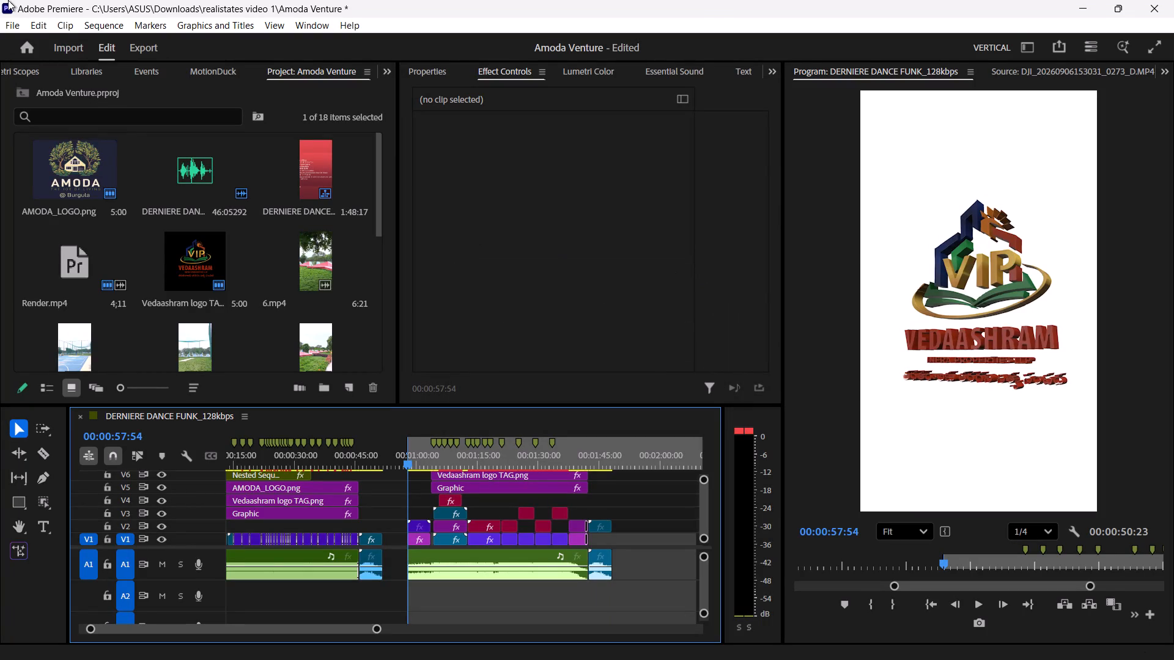
Examine the project's scratch disk locations and the drives available for Captured and Generated media, along with the ingest, color and general settings.
click(45, 29)
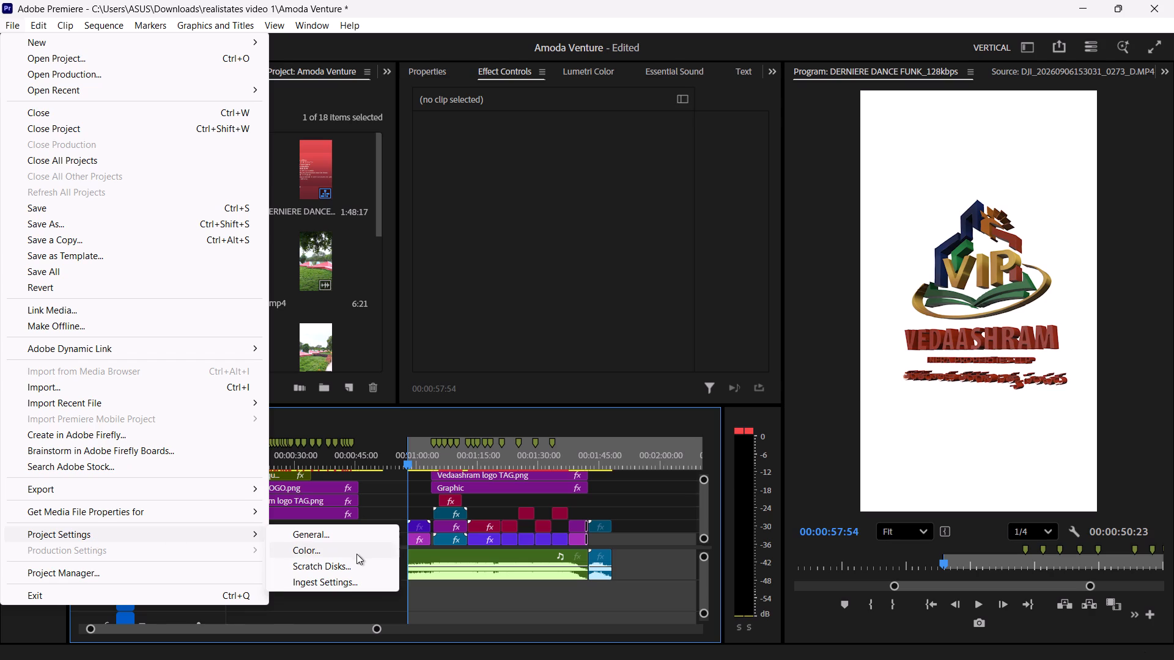
click(341, 567)
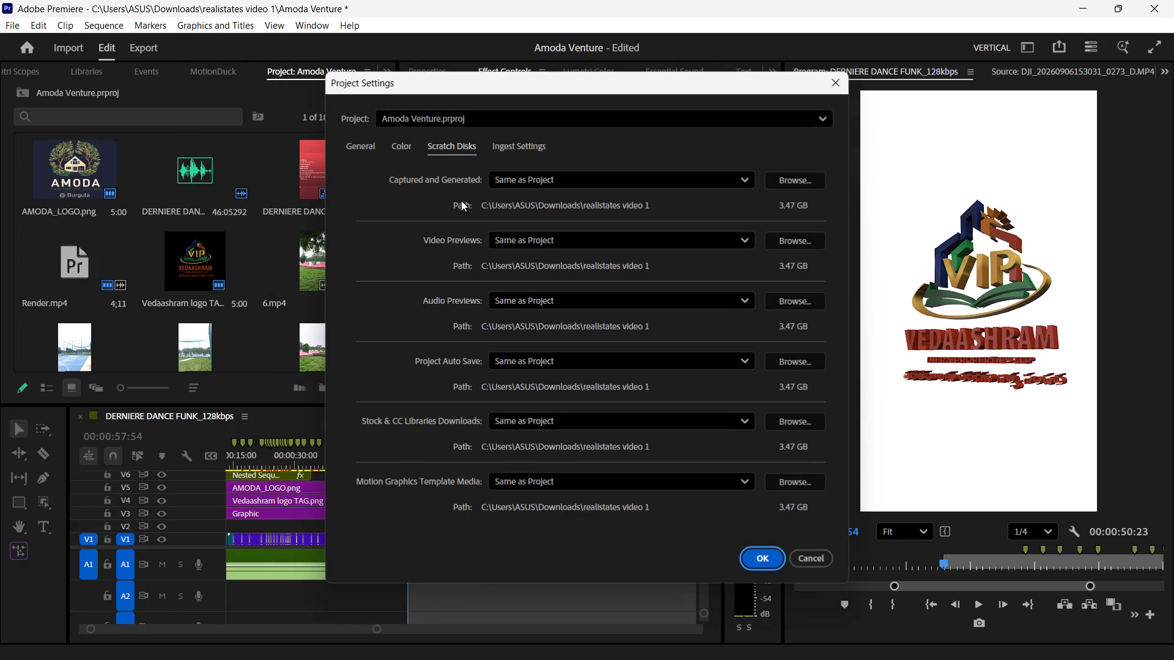
click(606, 528)
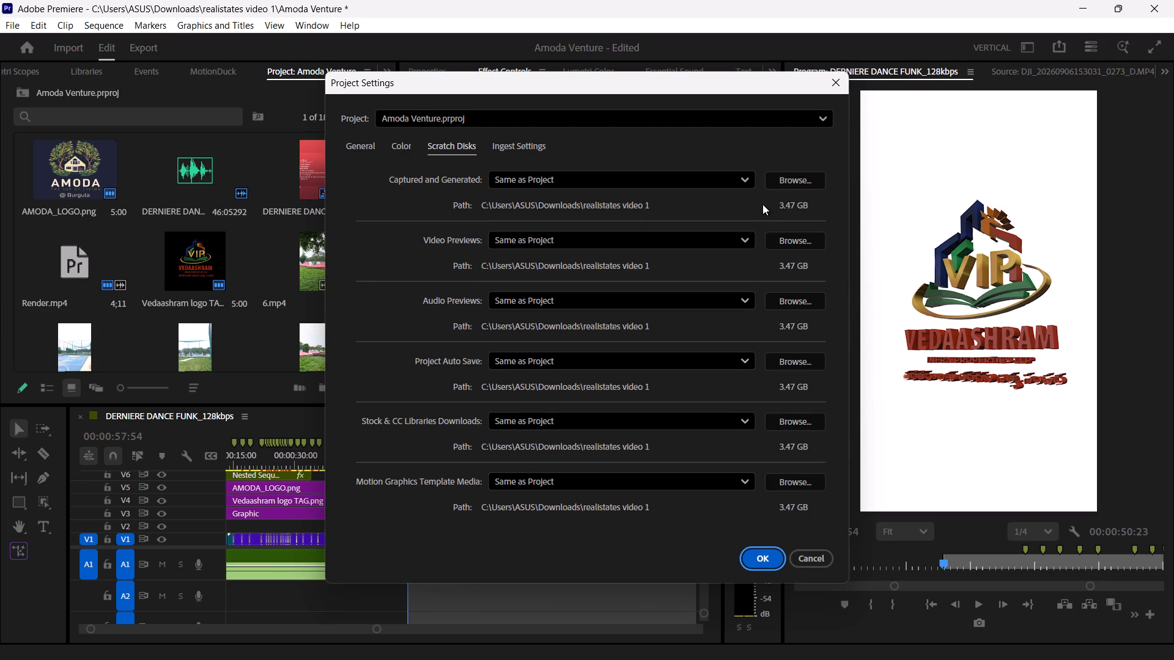
click(804, 181)
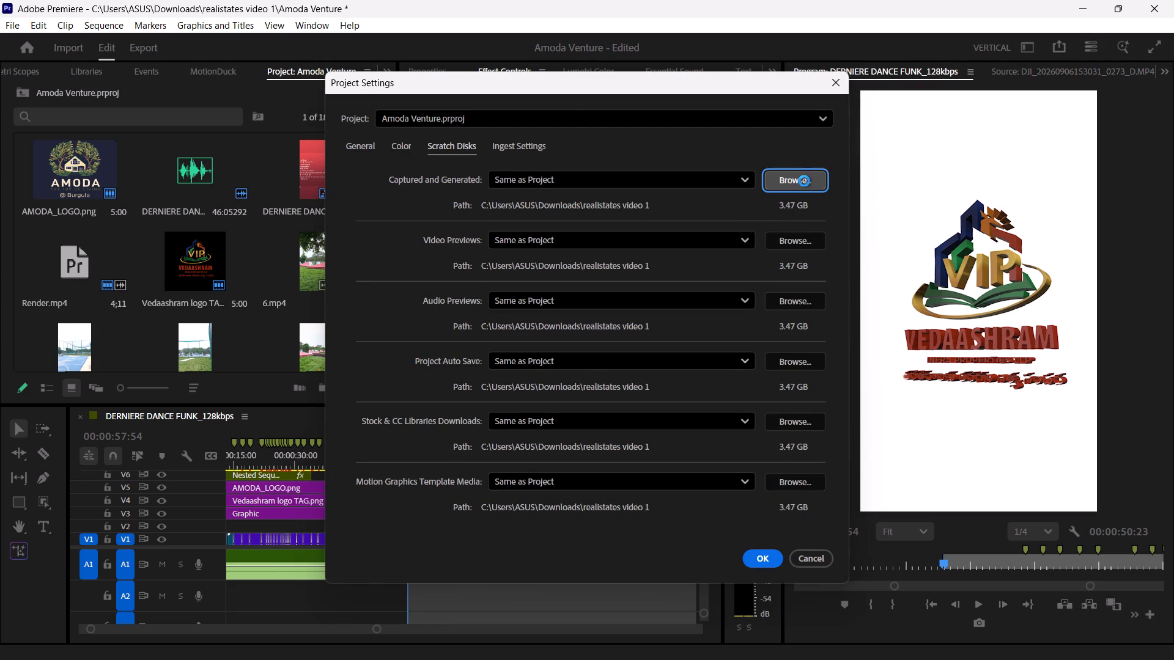
click(854, 433)
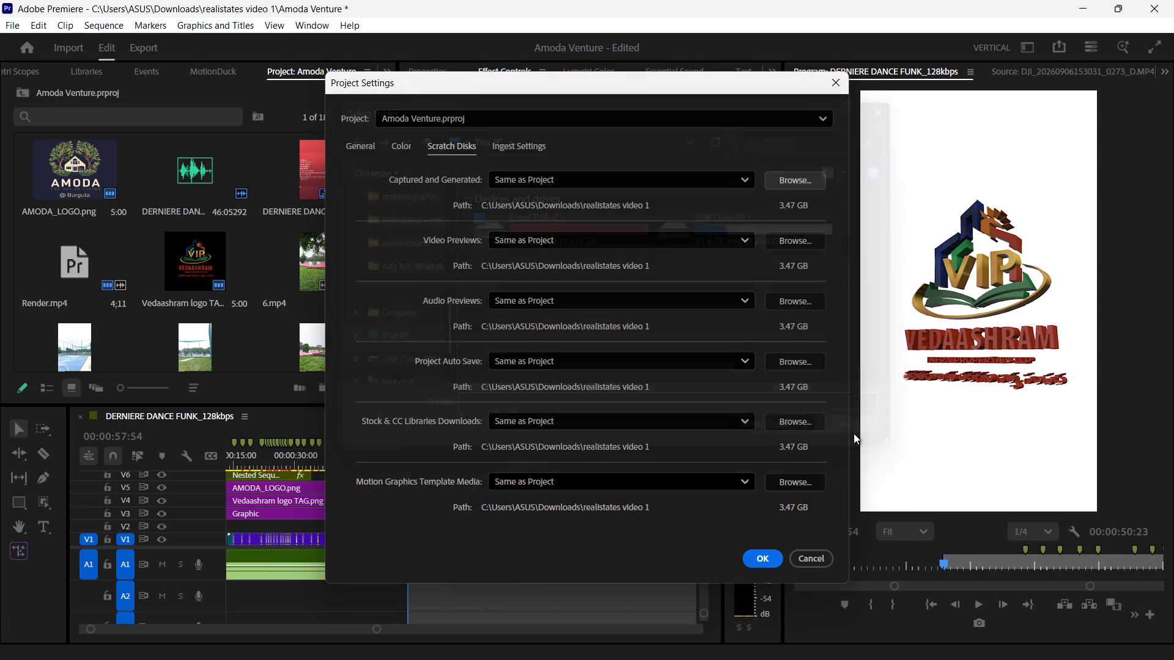
click(515, 152)
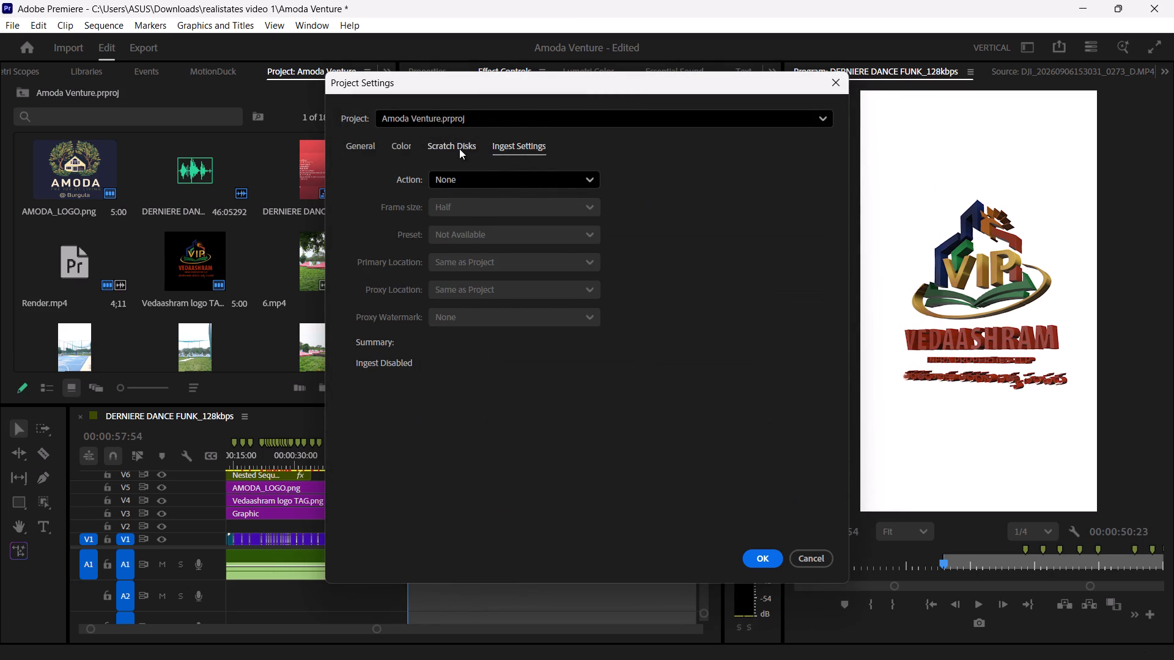
click(459, 148)
click(386, 150)
click(401, 148)
click(378, 148)
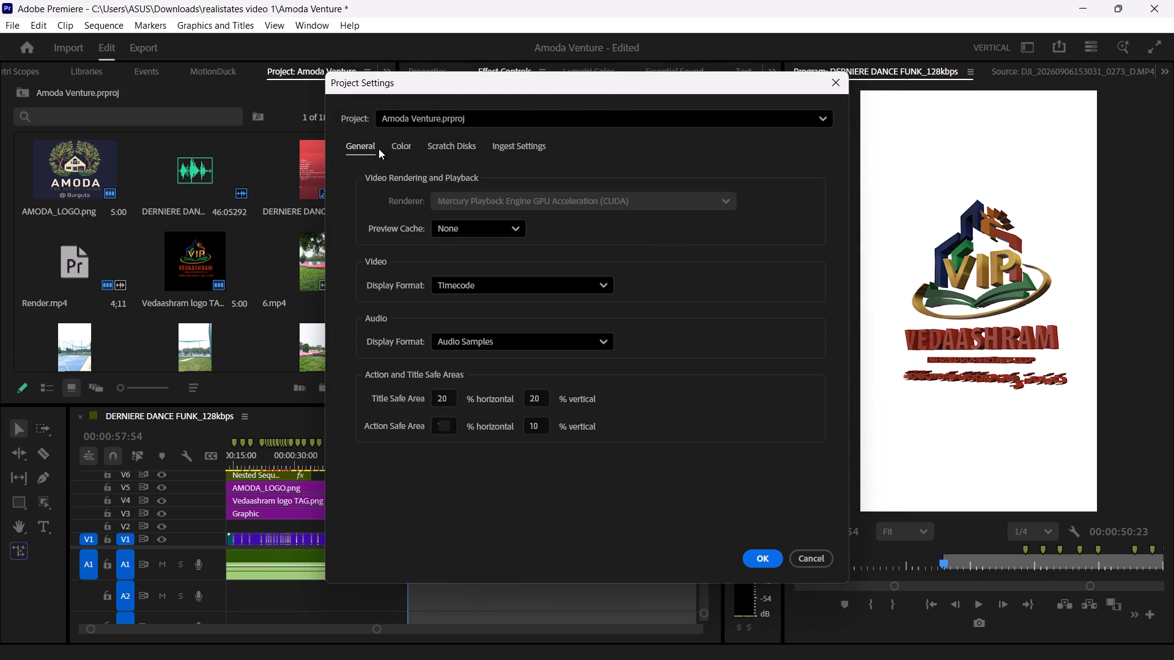
click(455, 147)
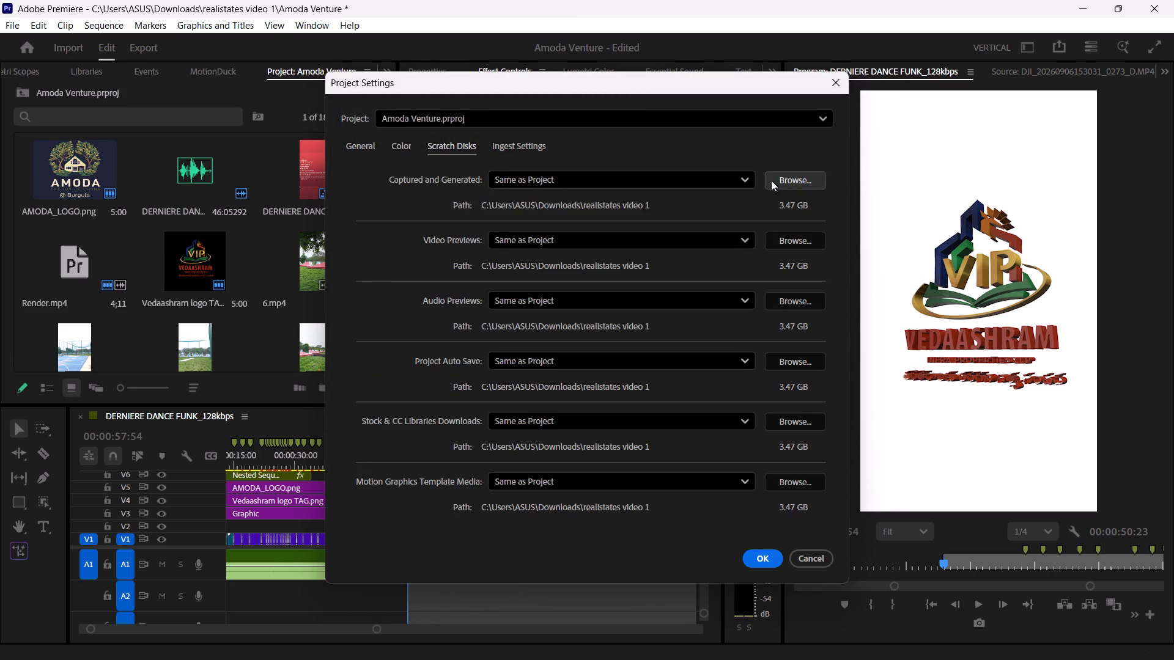
click(807, 173)
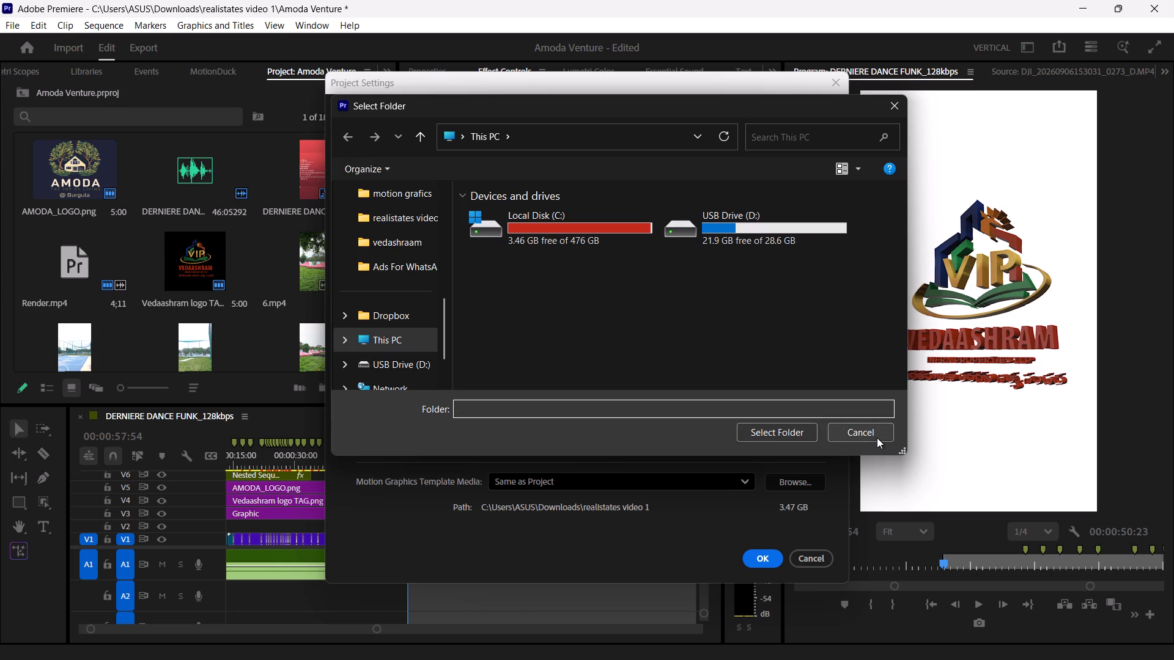
Cancel the folder selection and close the project settings.
click(877, 438)
click(774, 555)
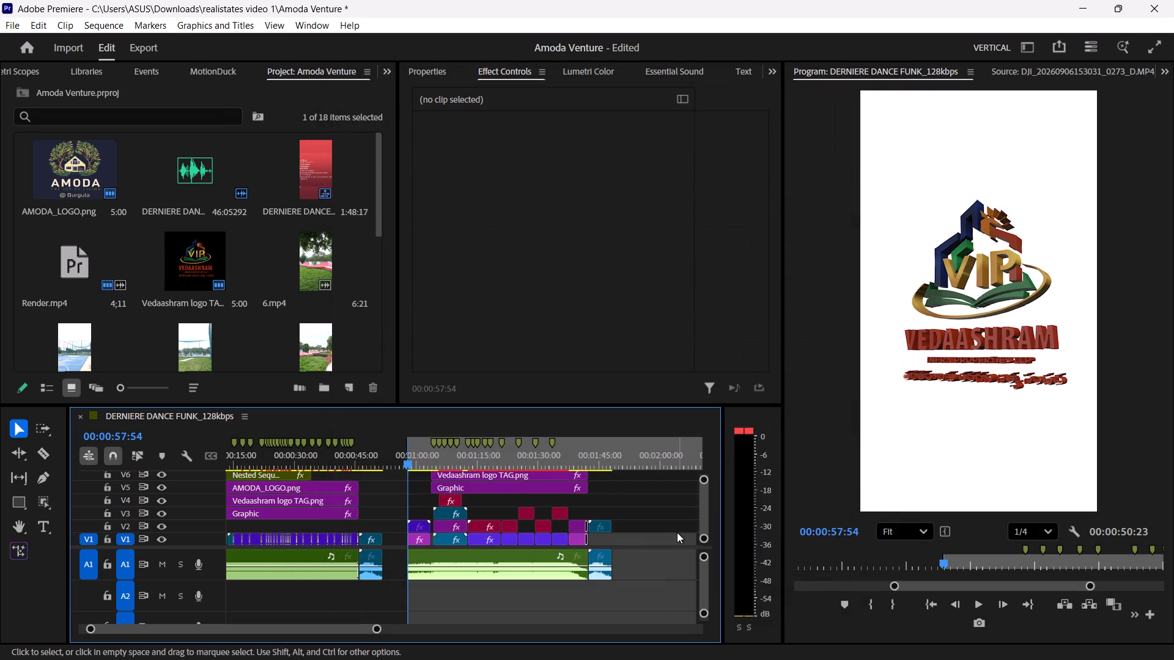
click(677, 532)
Delete everything in the user's AppData\Local\Temp folder, skipping items in use, and close the folder.
key(super+r)
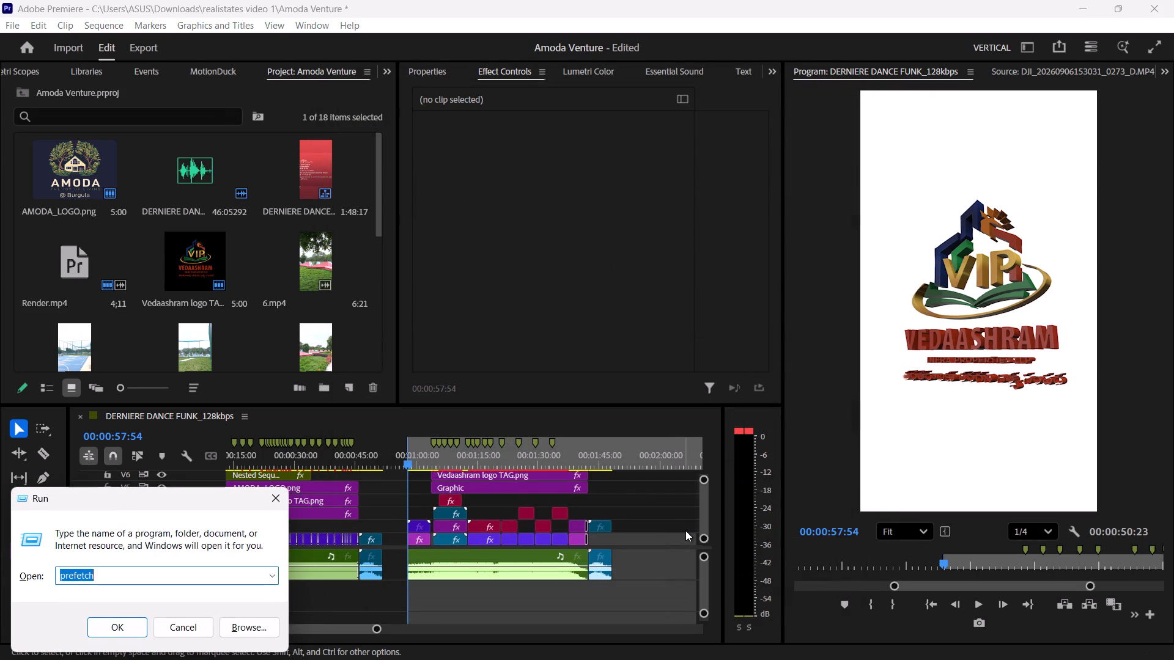
key(Down)
key(Down)
key(Return)
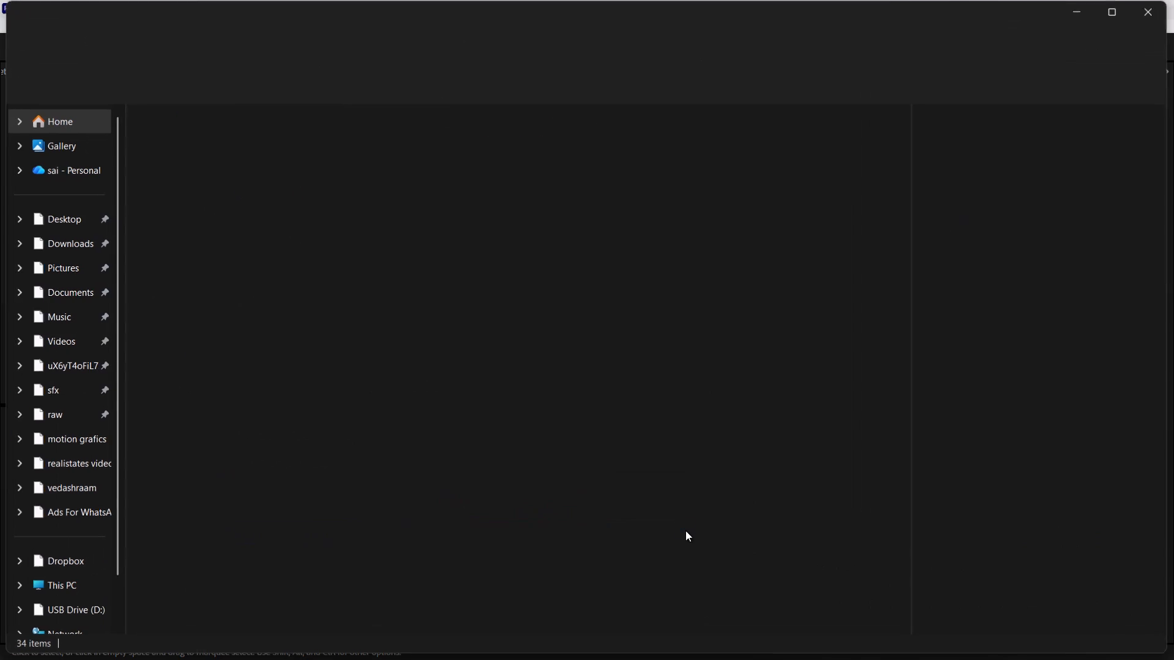
key(ctrl+a)
key(Delete)
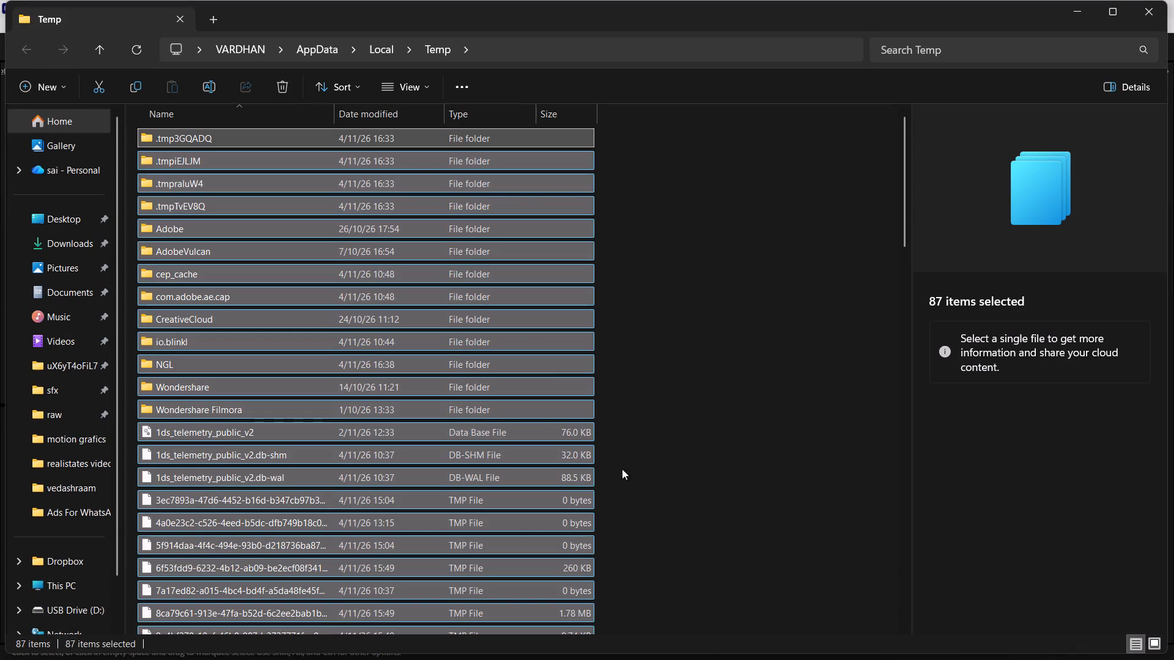
click(478, 312)
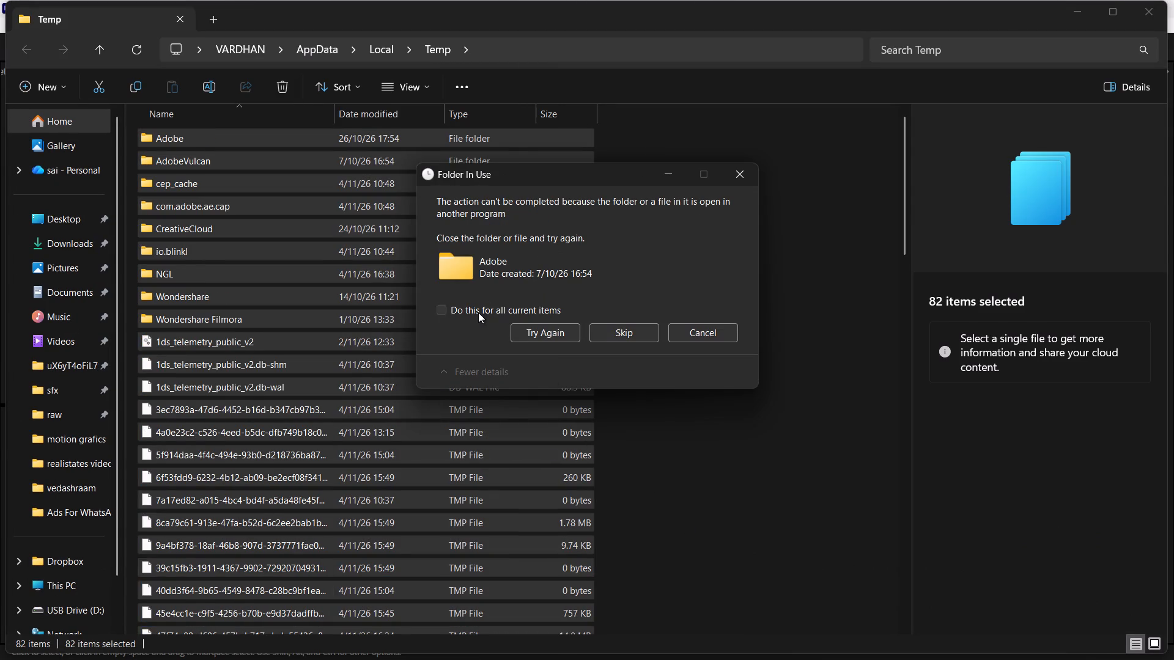
click(622, 340)
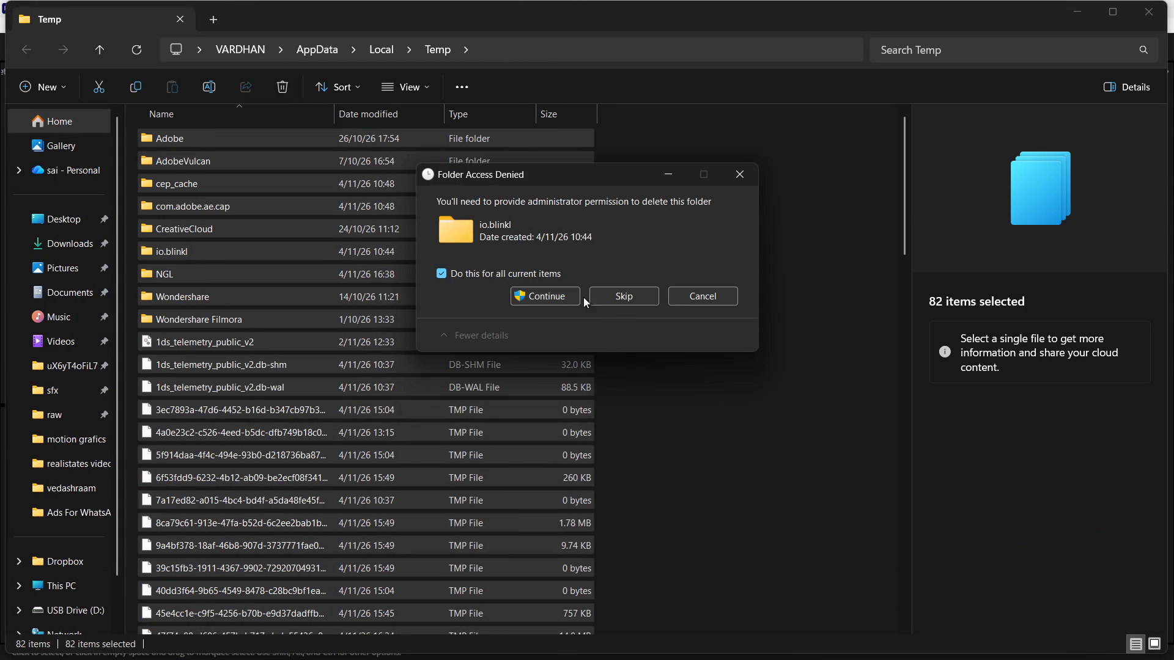
click(566, 298)
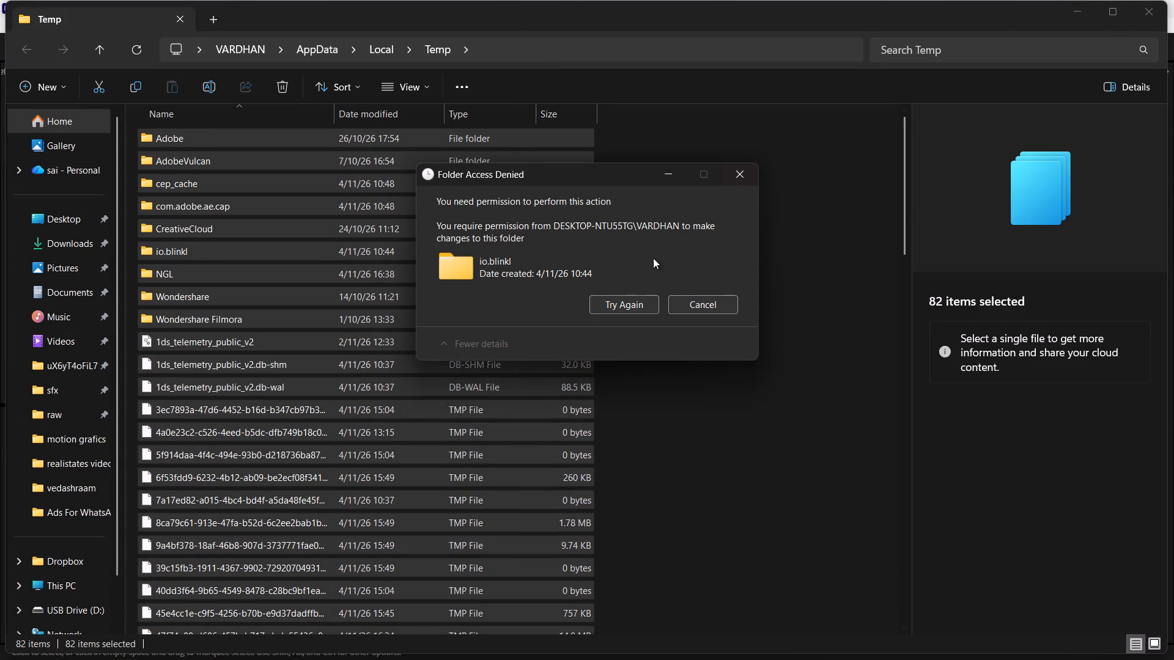
click(744, 175)
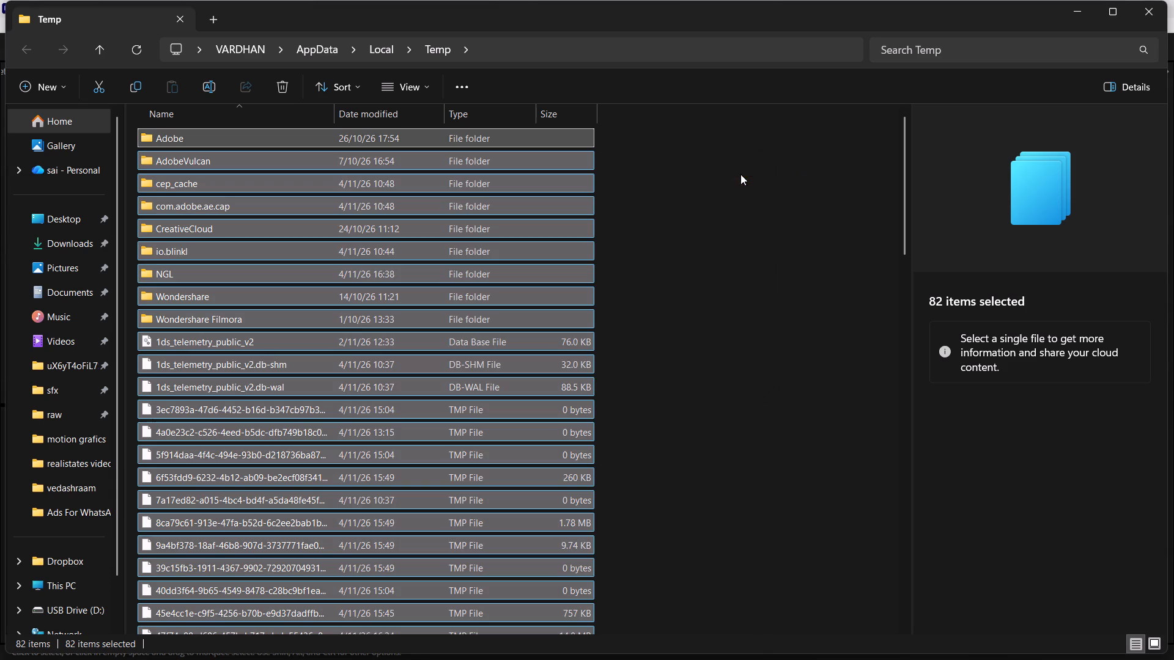
click(1159, 20)
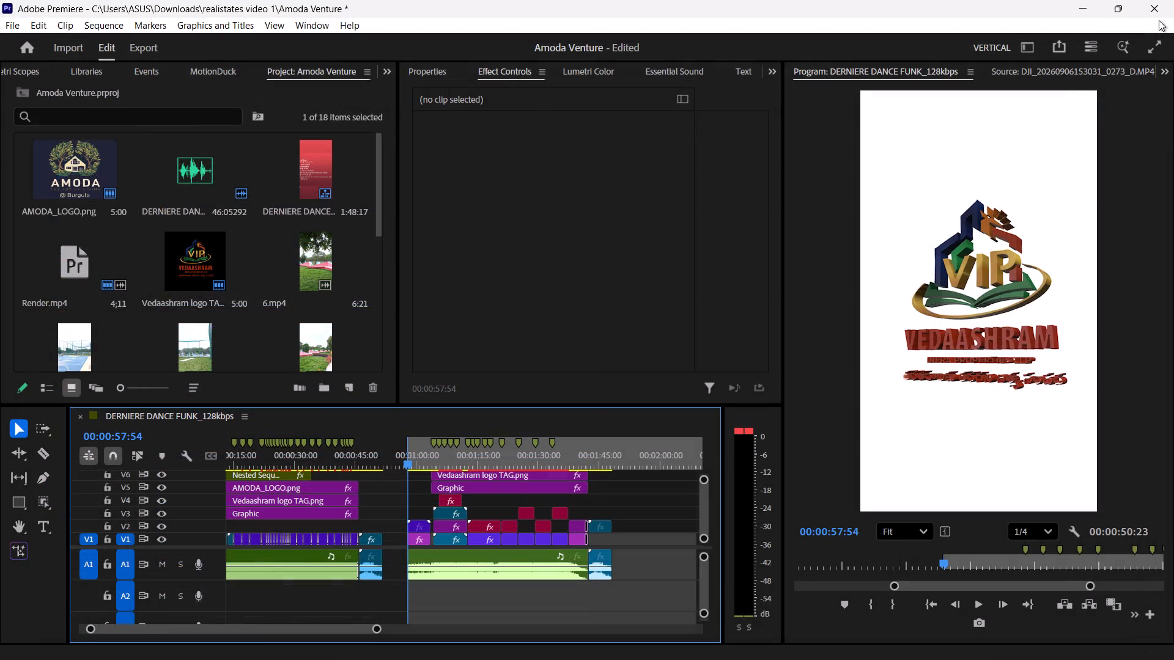
Delete everything in the C:\Windows\Temp folder, skipping all items in use, and close the folder.
key(super+r)
key(Down)
key(Down)
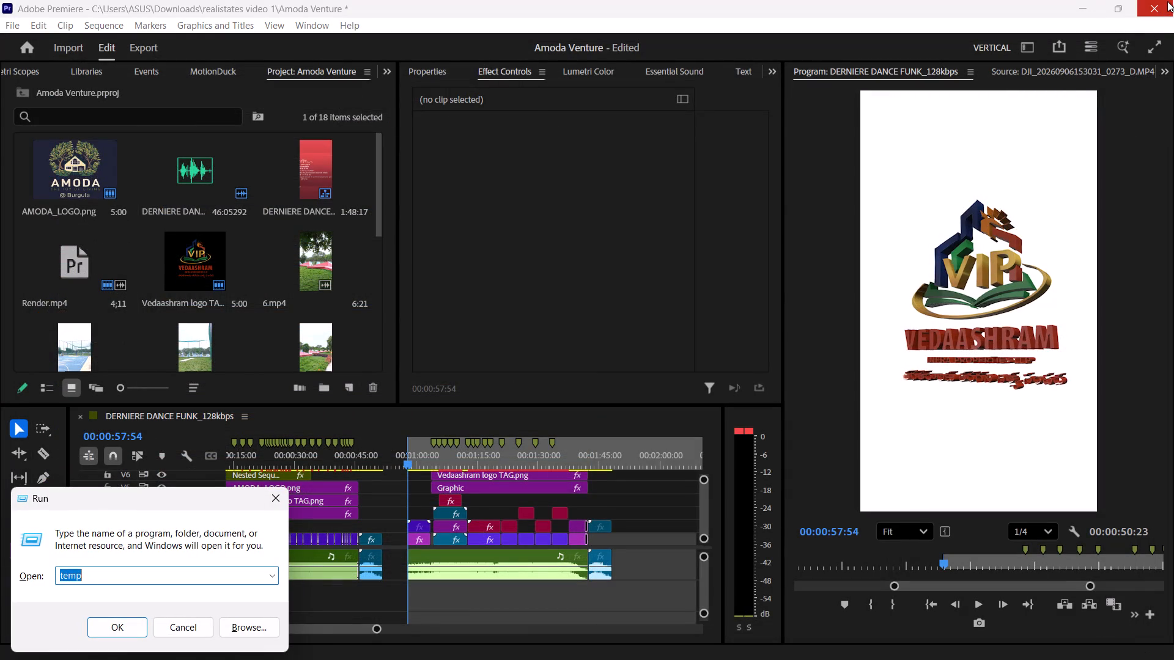
key(Down)
key(Up)
key(Up)
key(Down)
key(Return)
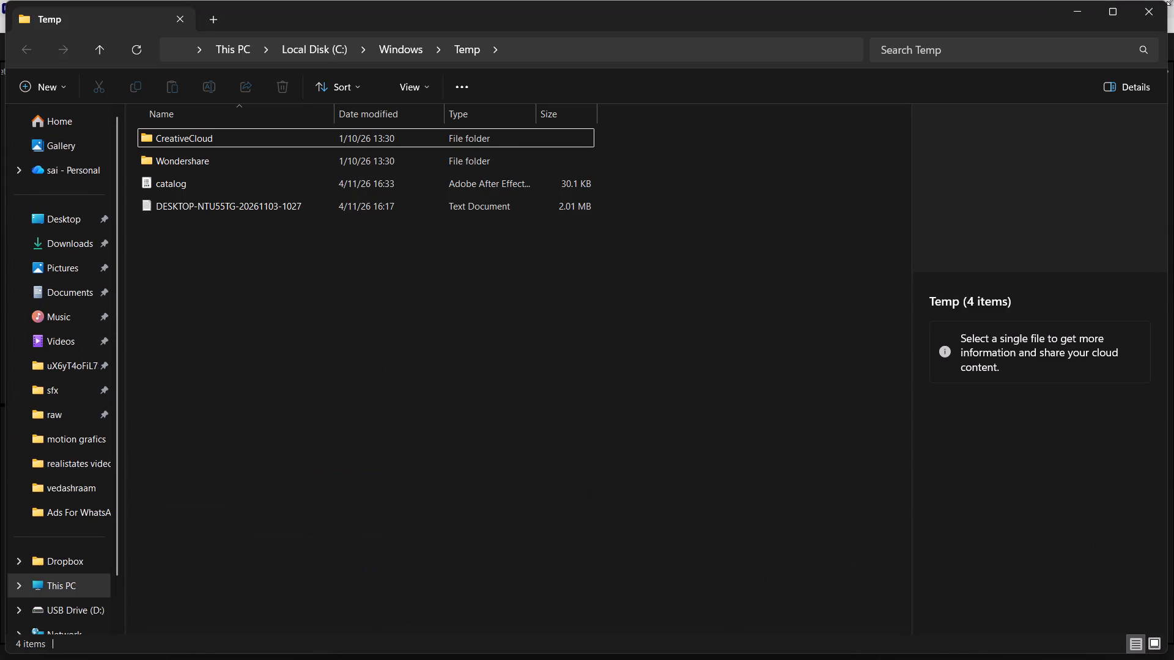
key(ctrl+a)
key(Delete)
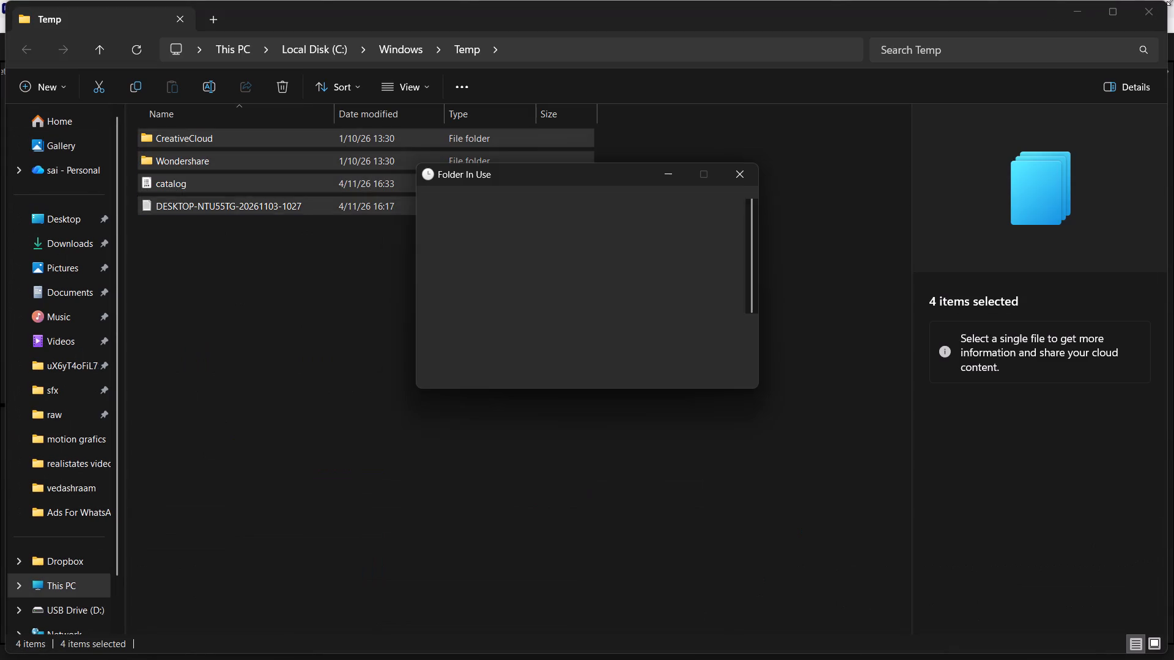
click(520, 314)
click(644, 332)
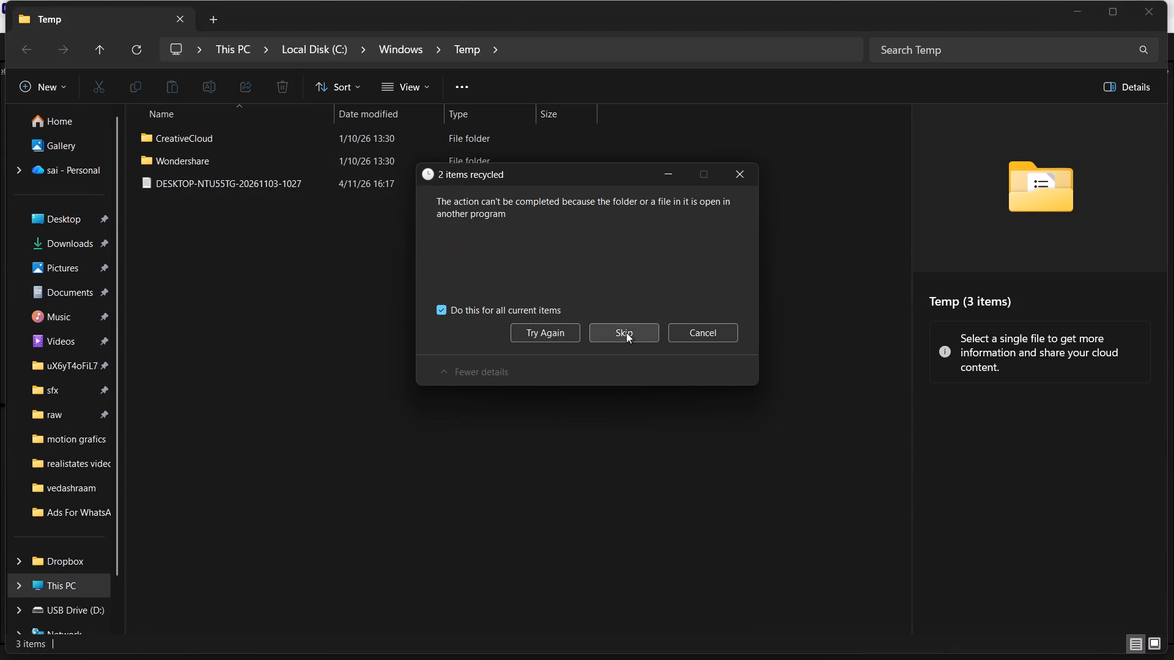
click(1146, 20)
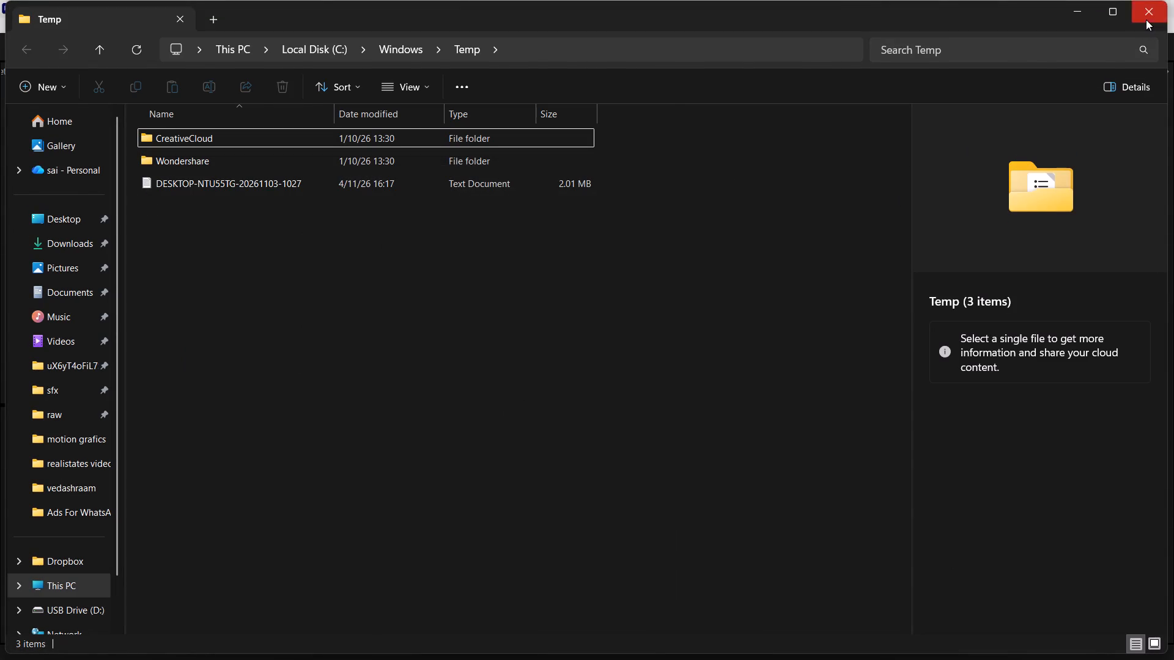
Delete all files in the C:\Windows\Prefetch folder, skipping files in use, and close the folder.
key(super+r)
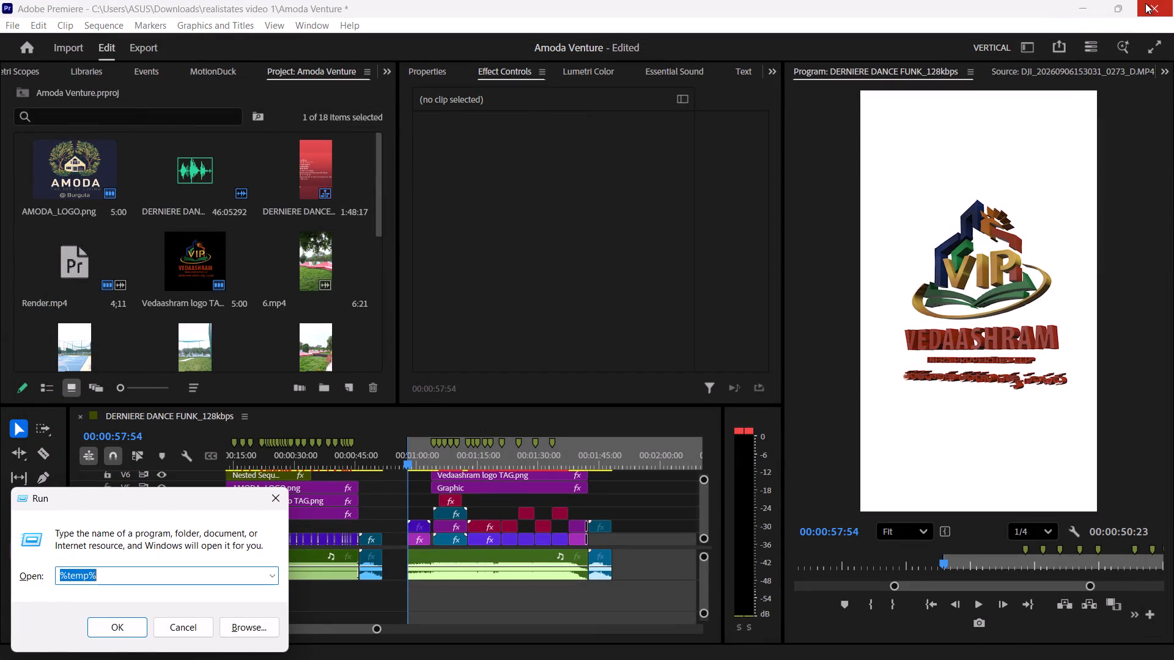
key(Down)
key(Down)
key(Return)
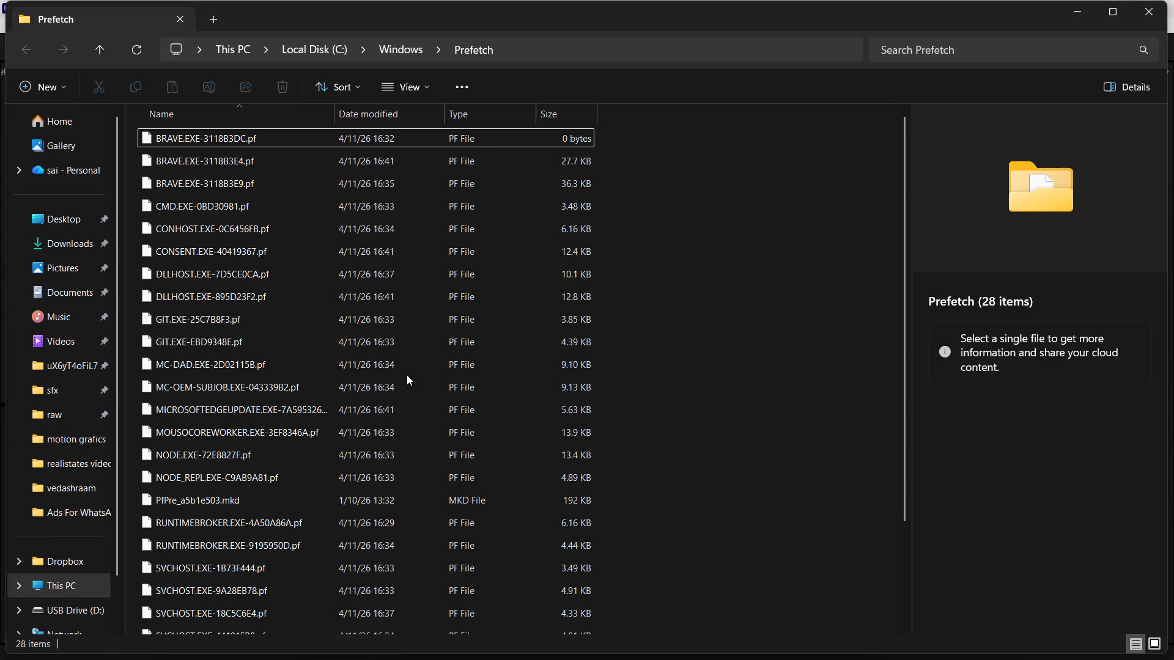
click(407, 375)
key(ctrl+a)
key(Delete)
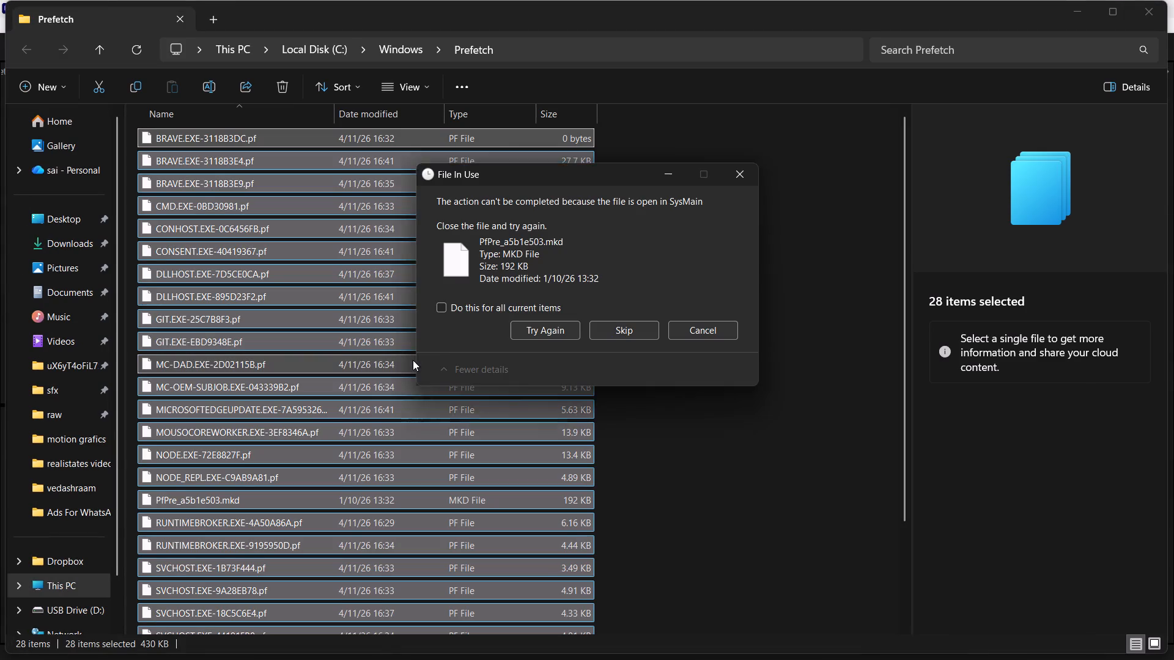
click(529, 308)
click(618, 329)
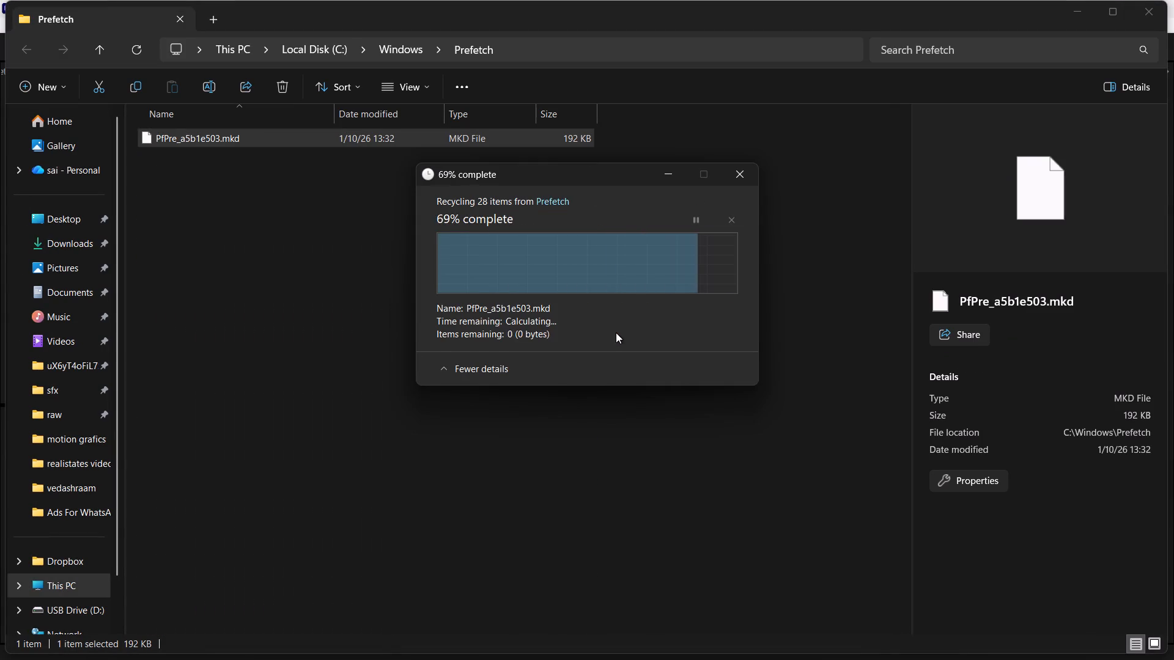
click(1157, 12)
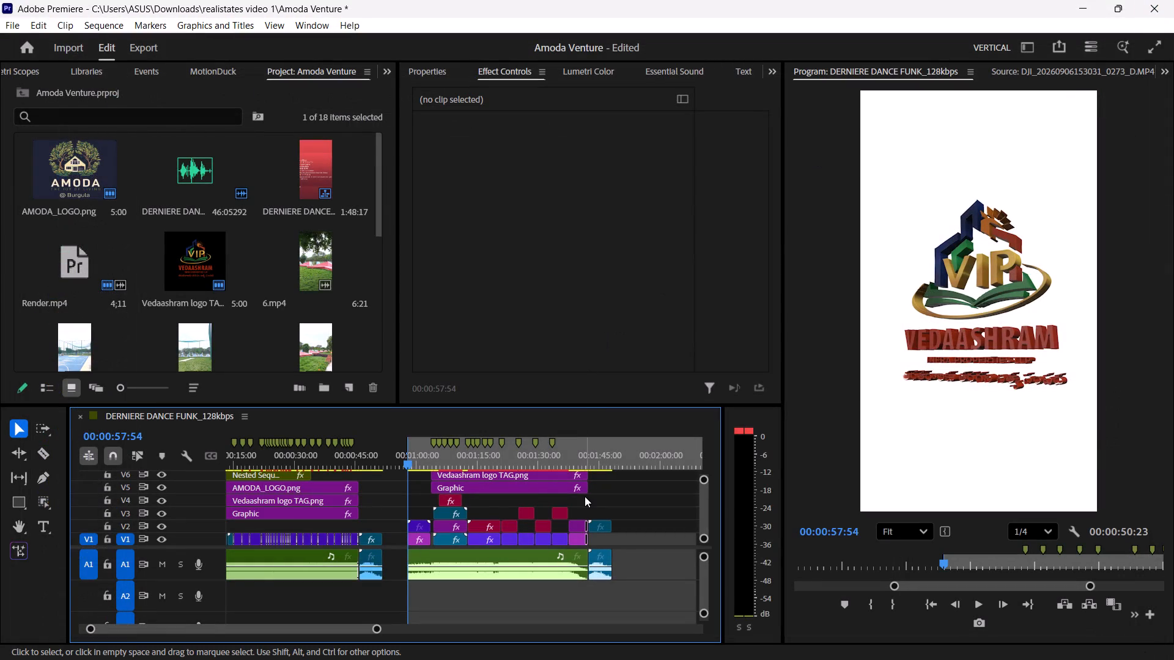
Reopen the user's AppData\Local\Temp folder and delete all its contents, skipping missing items and those in use.
key(super+r)
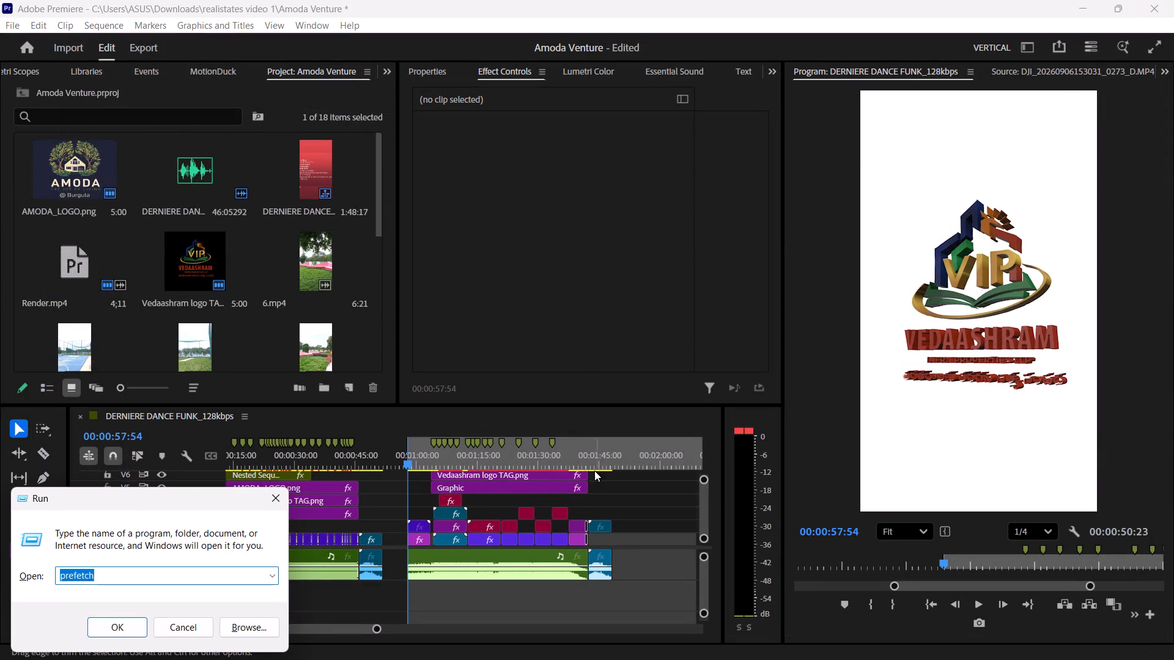
key(Down)
key(Down)
key(Return)
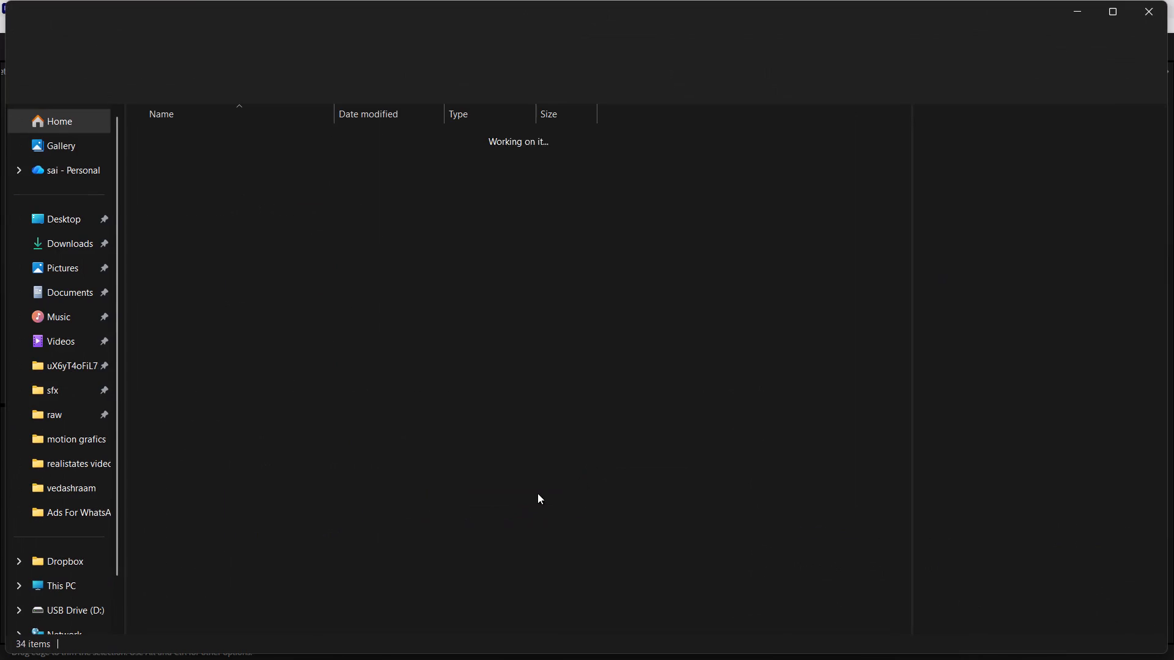
click(469, 401)
key(ctrl+a)
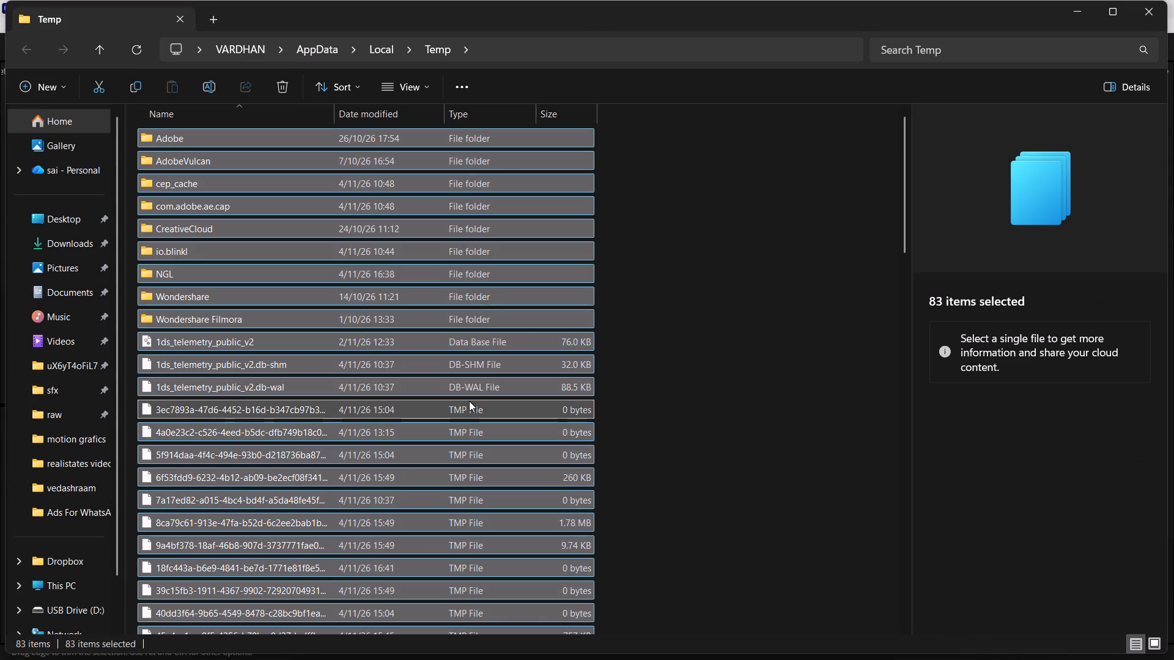
key(Delete)
click(459, 394)
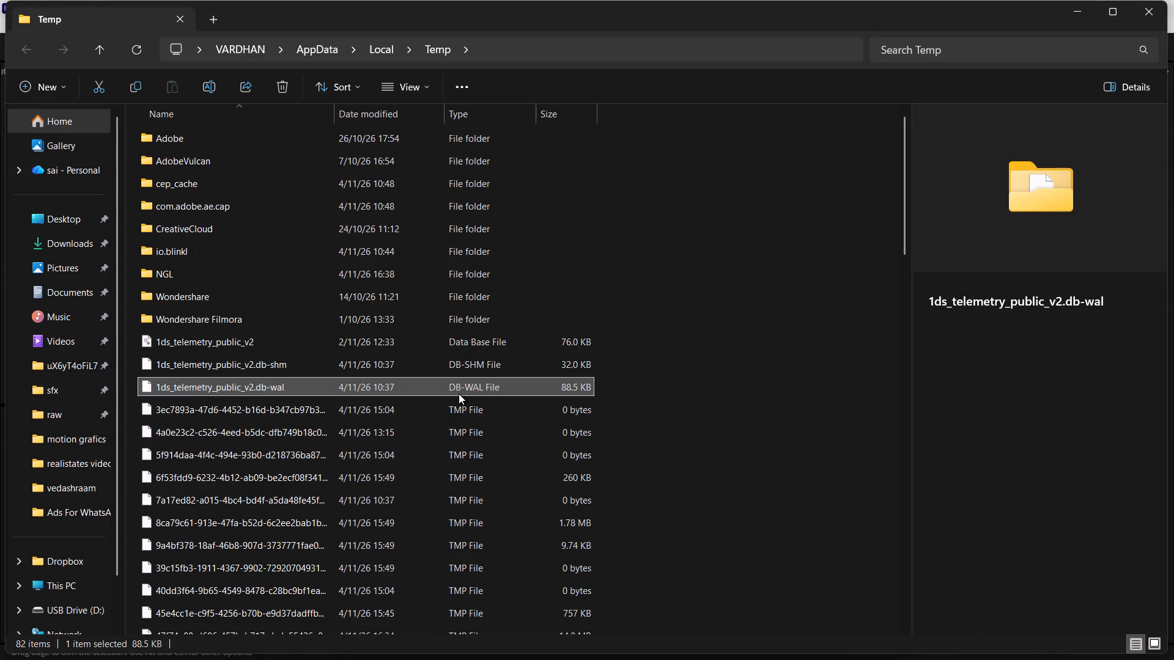
key(ctrl+a)
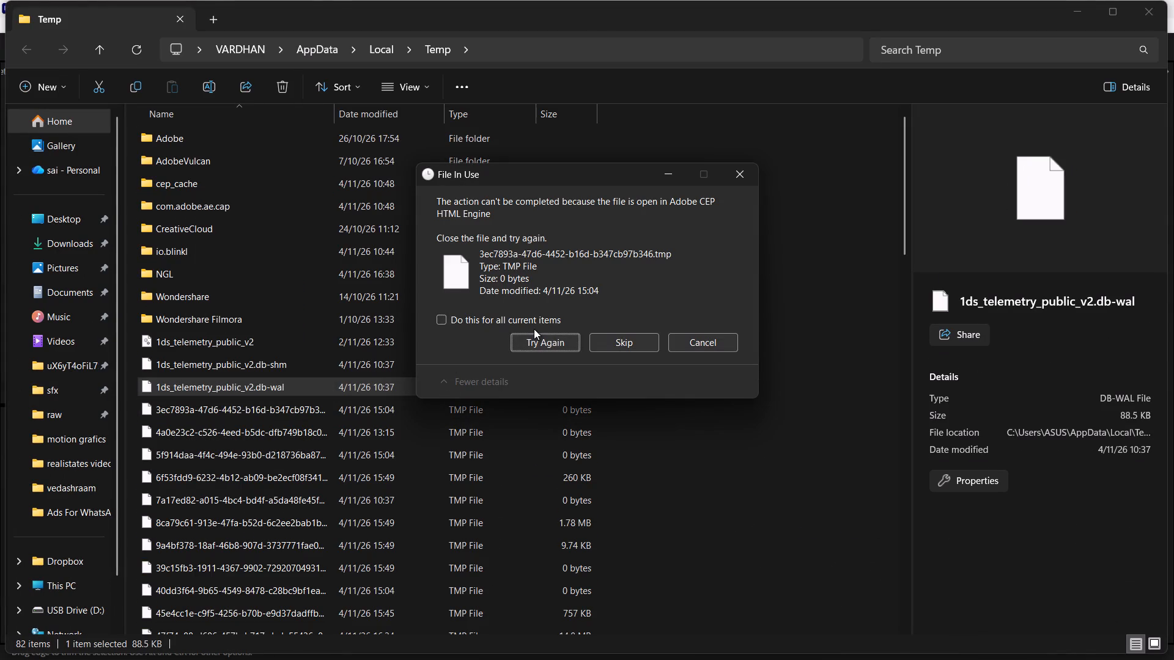
click(533, 329)
click(643, 346)
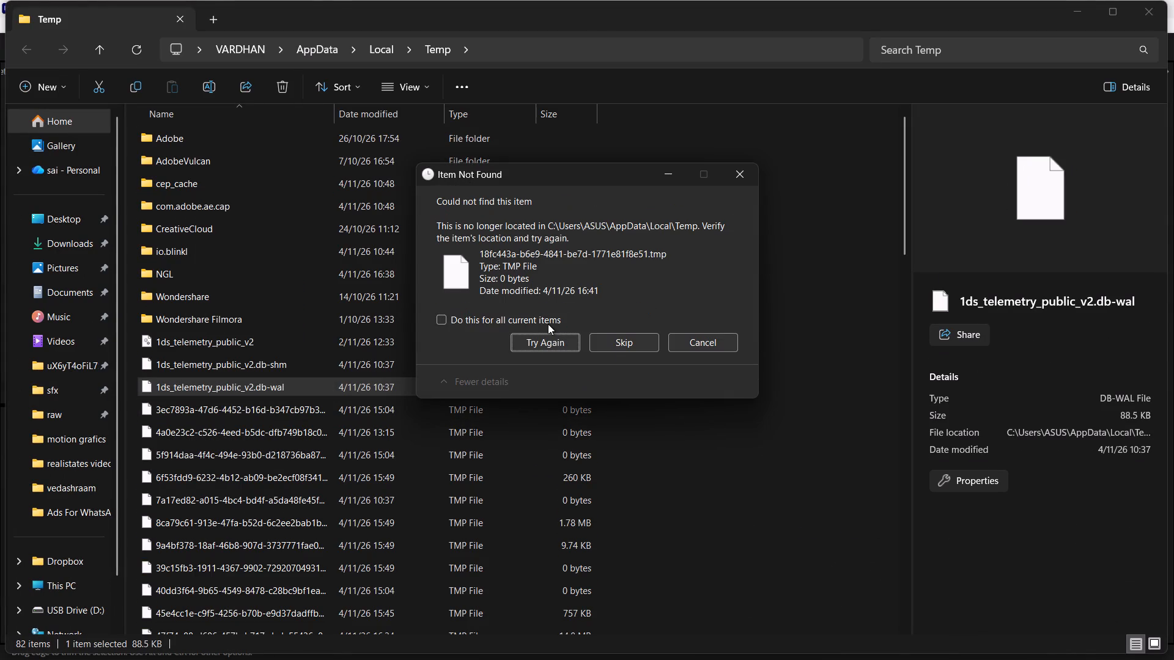
click(548, 324)
click(605, 334)
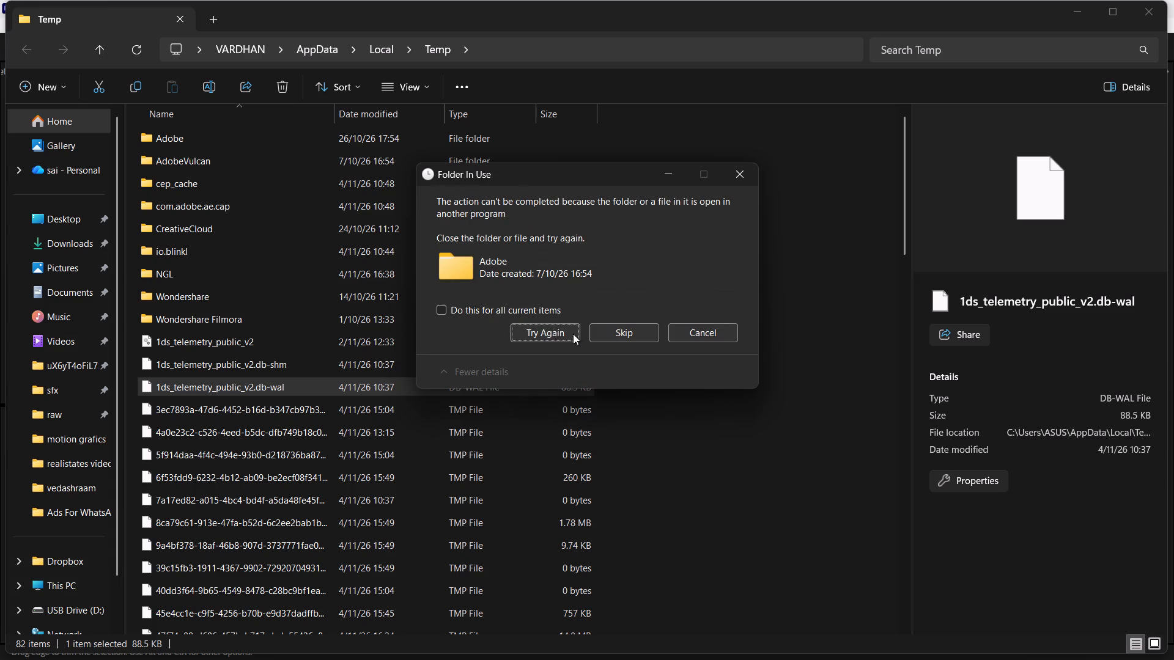
click(536, 315)
click(647, 332)
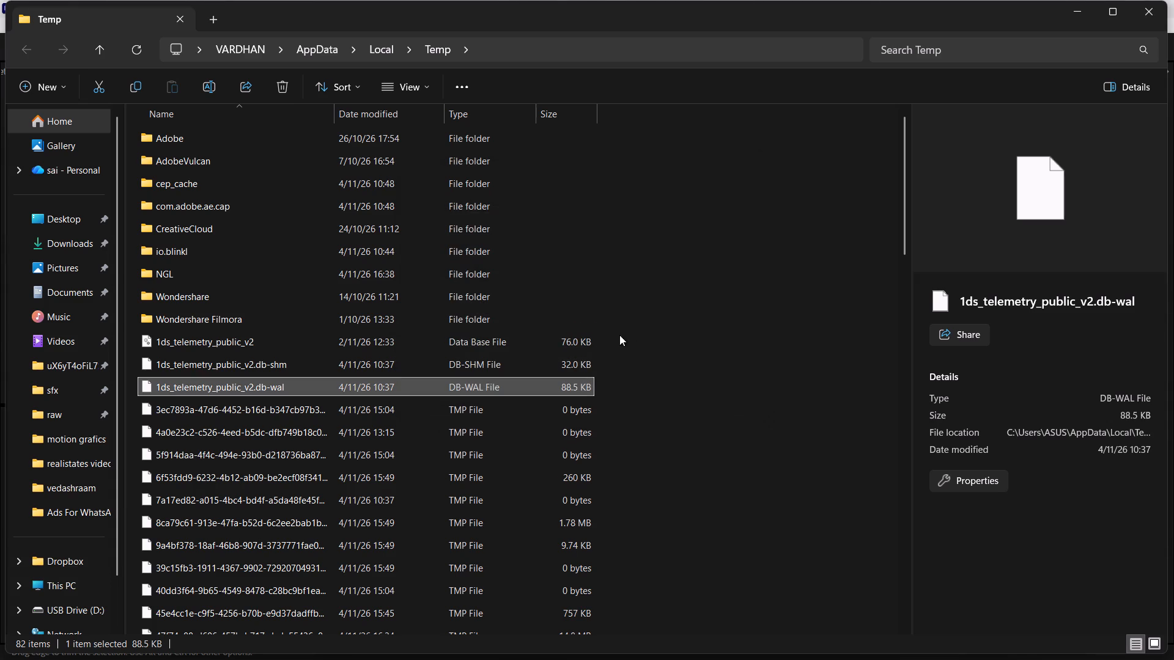
Try once more to delete everything in the user's Temp folder, skipping items in use, and close the folder.
click(497, 397)
key(ctrl+a)
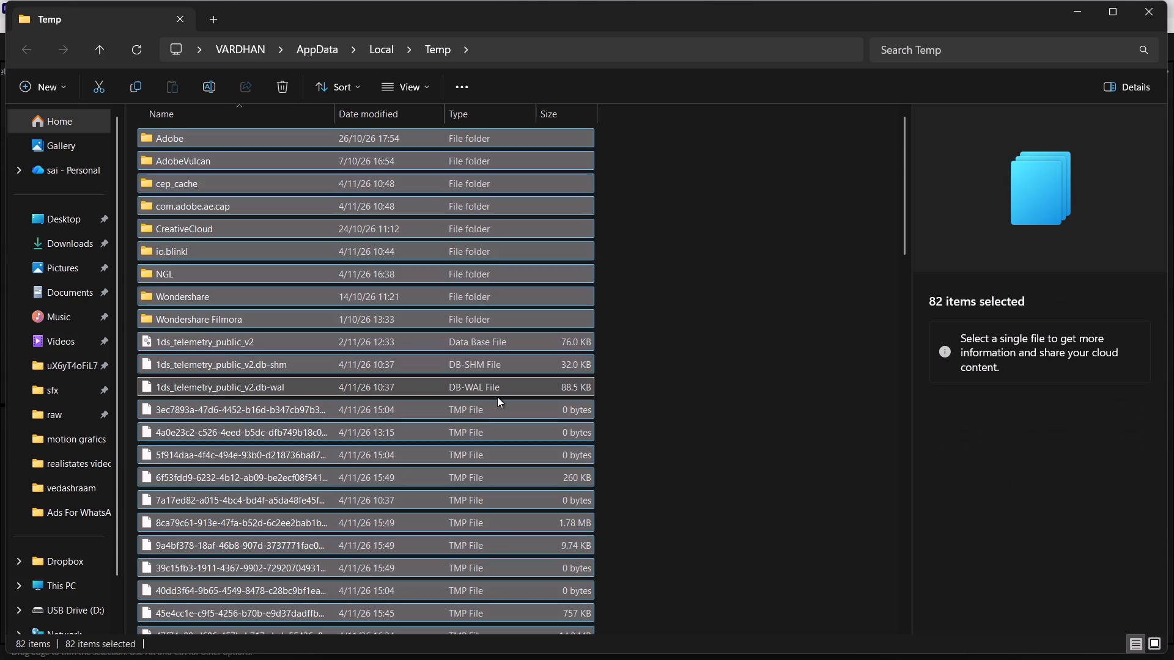
key(Delete)
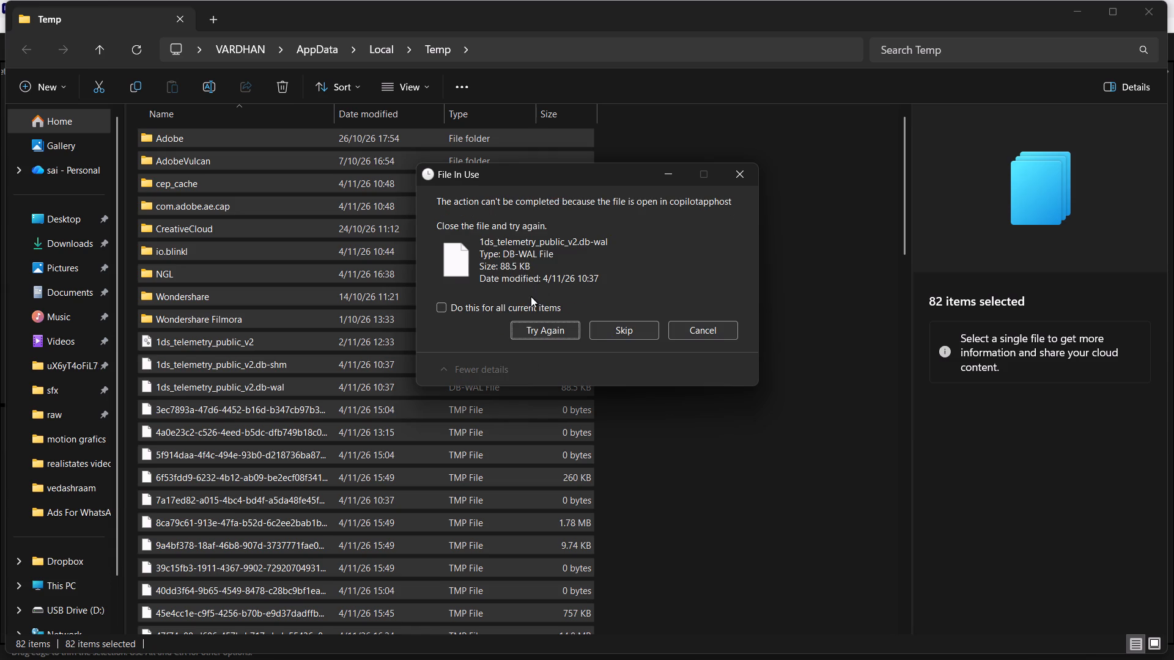
click(530, 296)
click(594, 328)
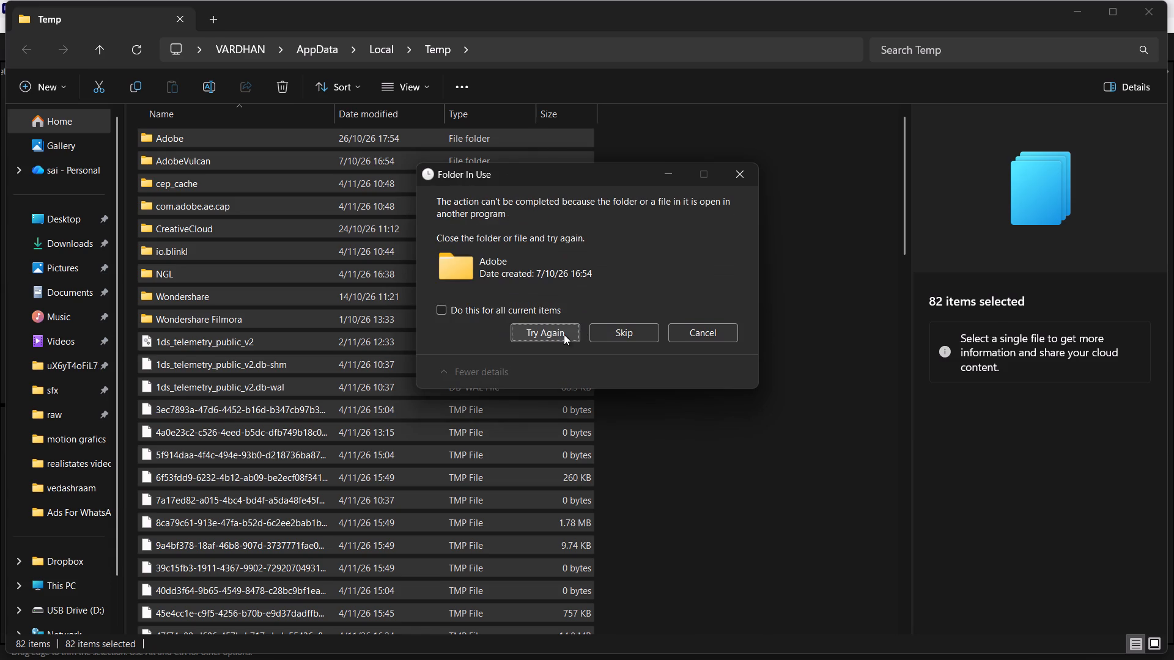
click(533, 315)
click(651, 331)
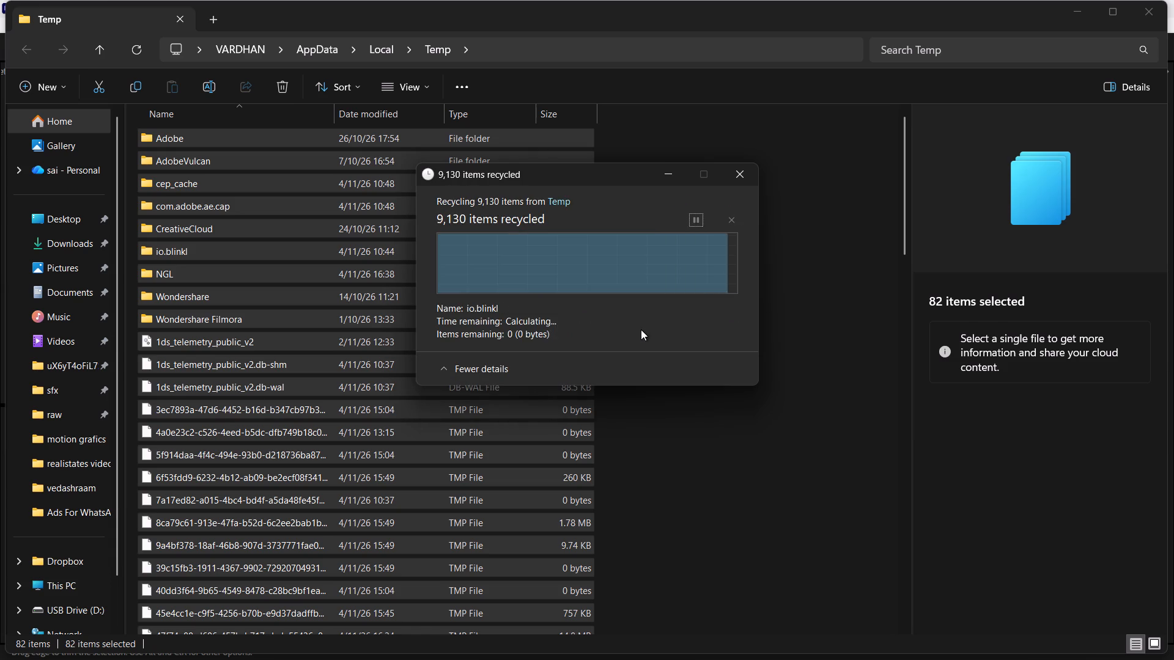
click(1137, 16)
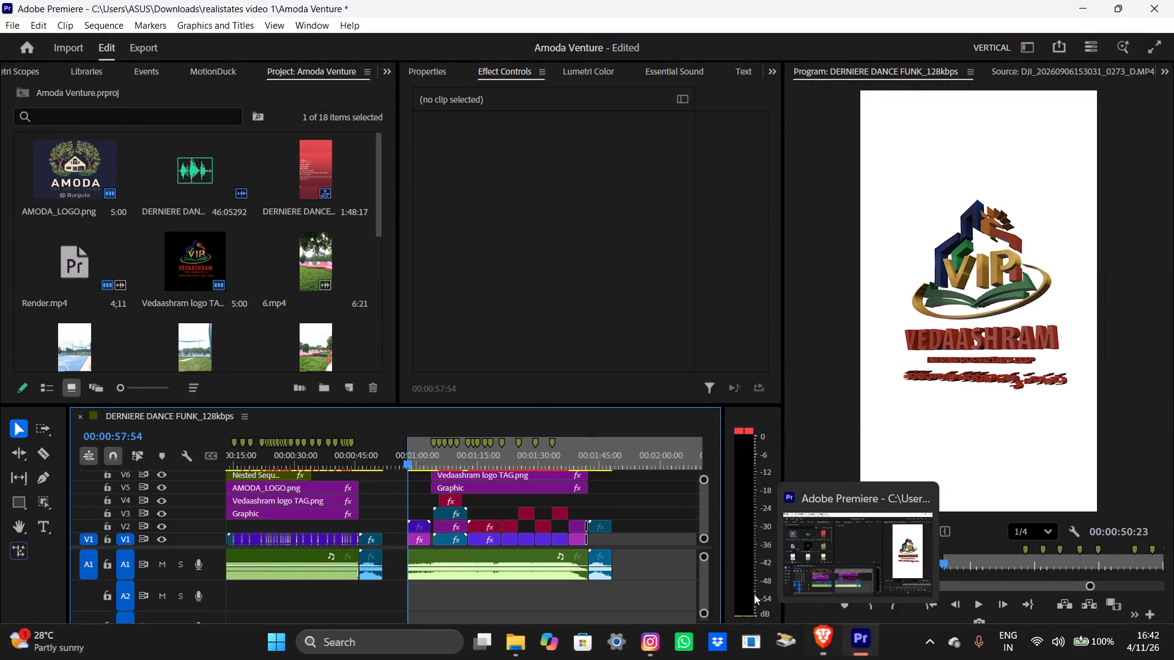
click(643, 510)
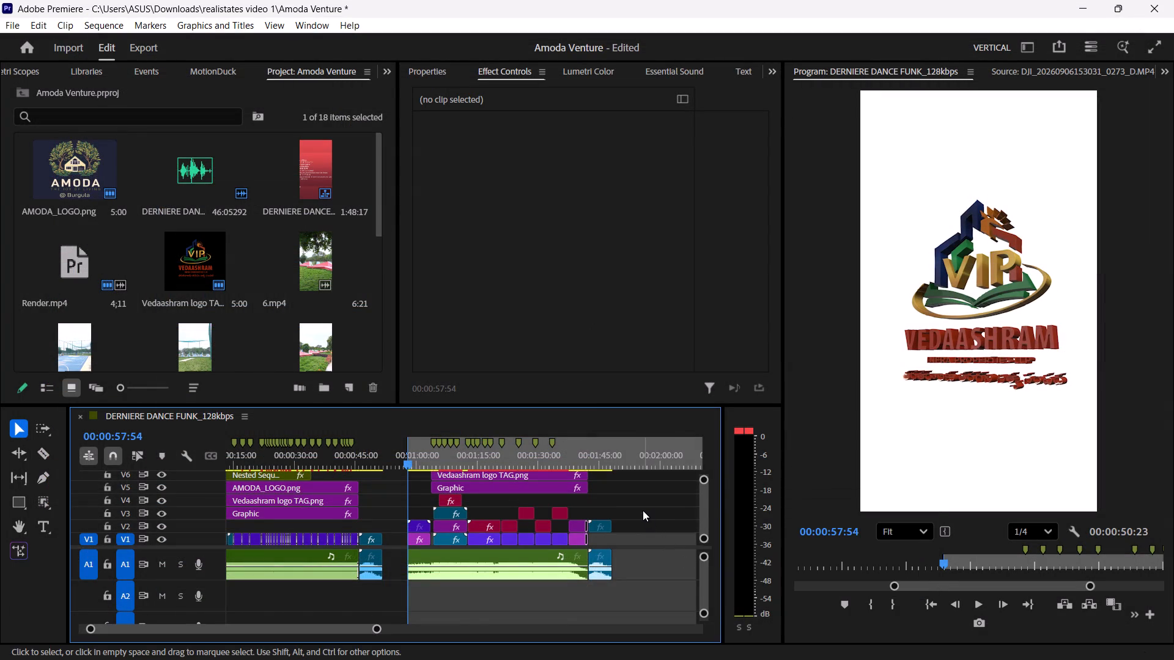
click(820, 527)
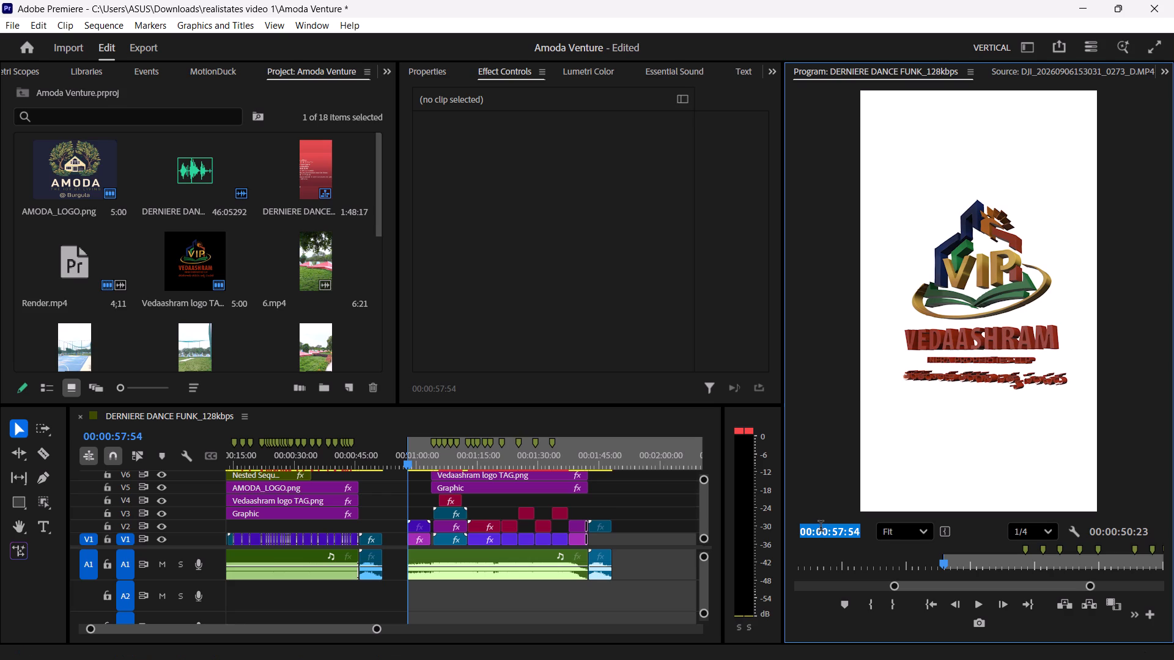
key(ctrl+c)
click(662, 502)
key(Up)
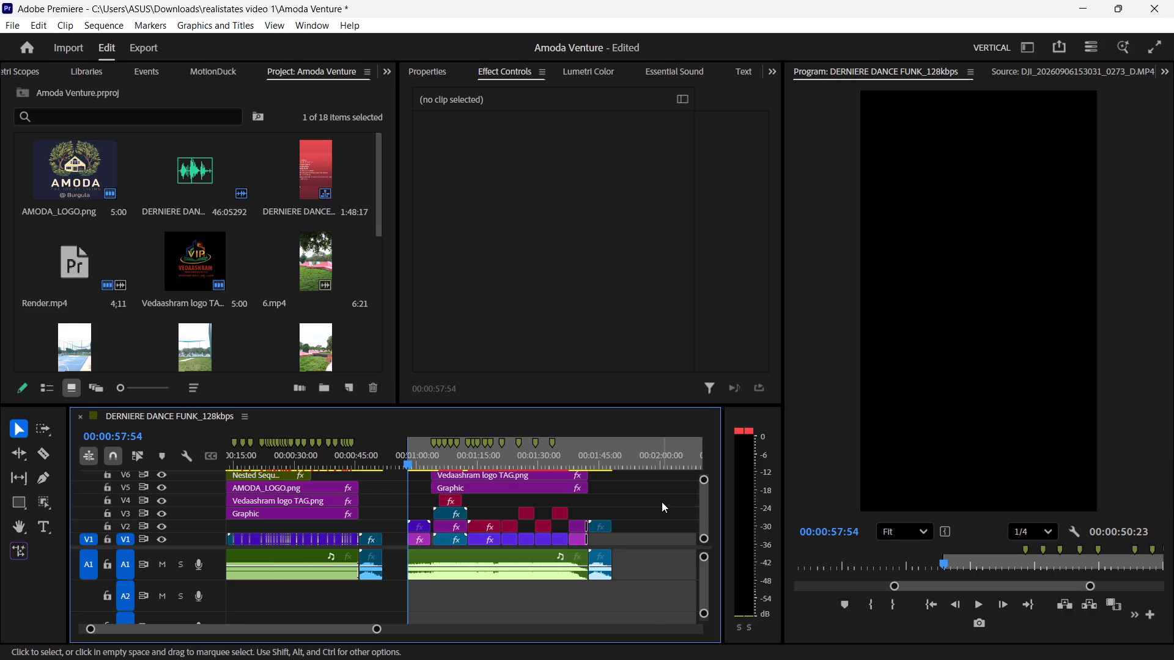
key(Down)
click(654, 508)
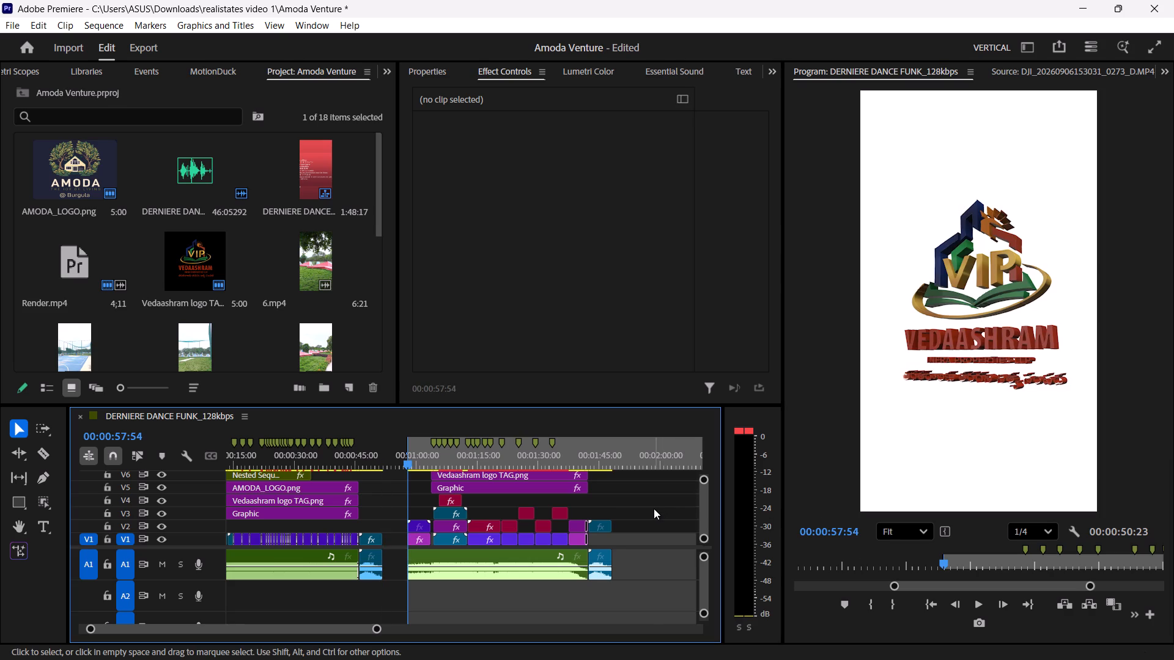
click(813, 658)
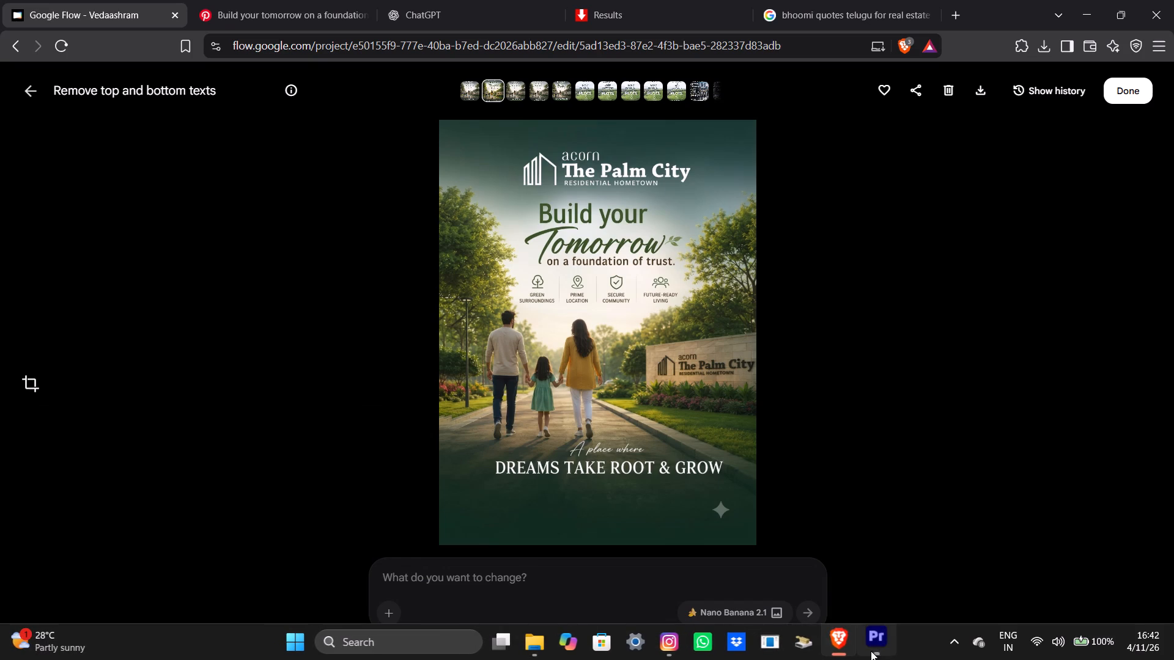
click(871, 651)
Run Disk Cleanup on drive C:, adding DirectX Shader Cache, Delivery Optimization Files, Recycle Bin and Temporary files to the selection.
click(783, 643)
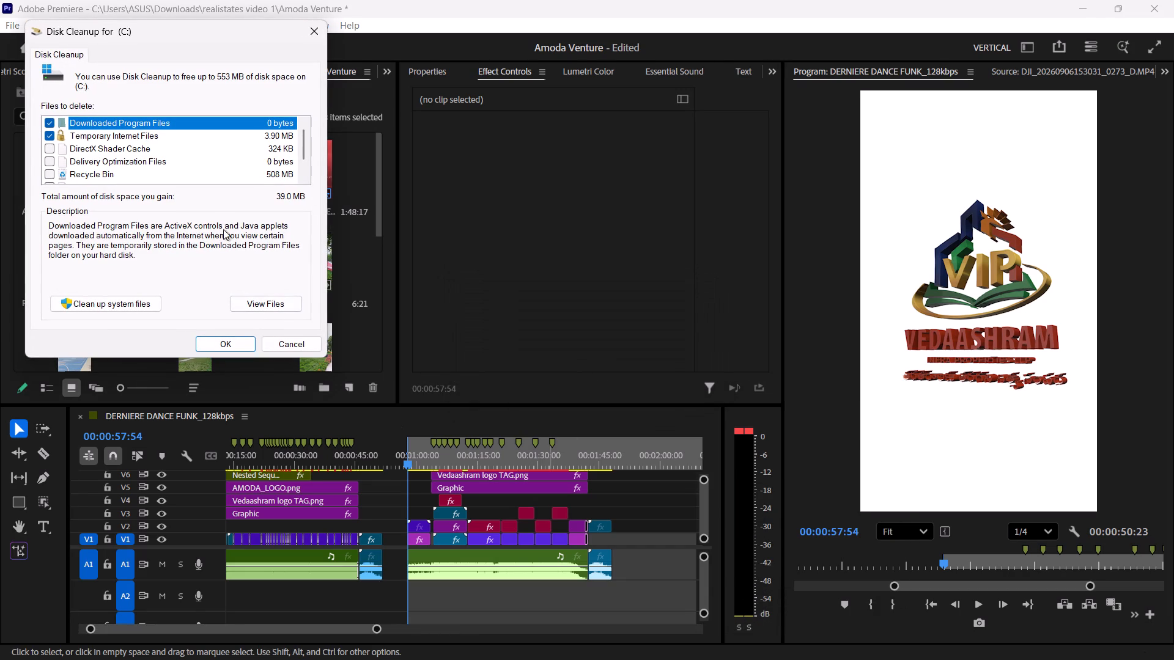
scroll(213, 188, down, 6)
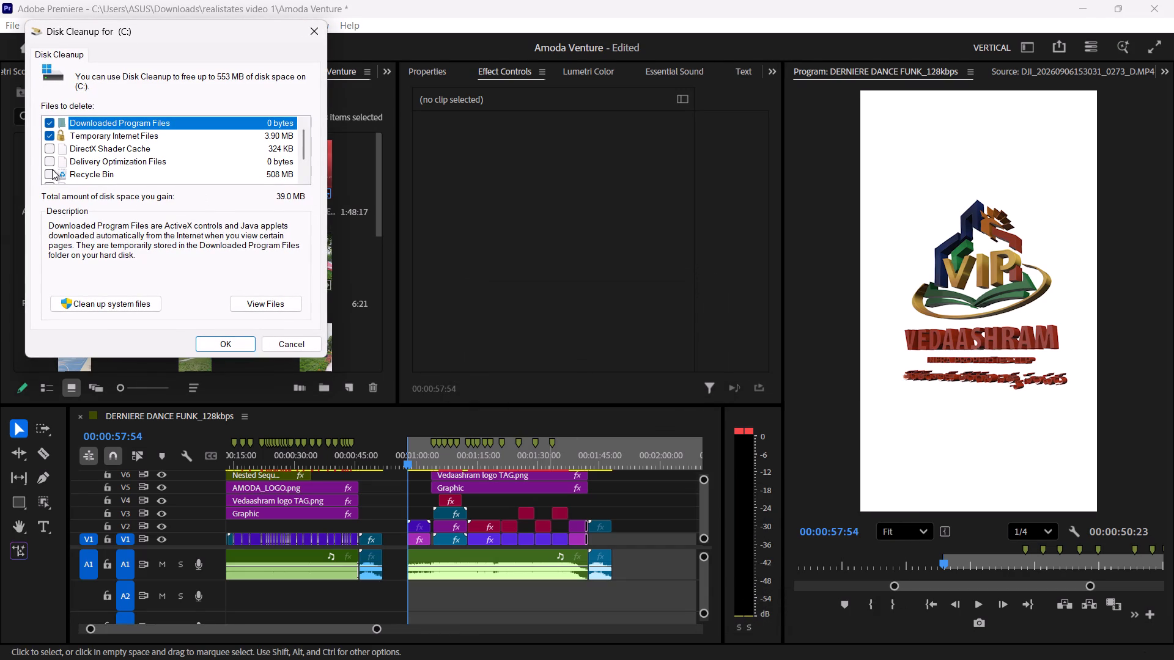
click(52, 169)
click(47, 167)
click(47, 146)
scroll(59, 149, down, 7)
click(50, 159)
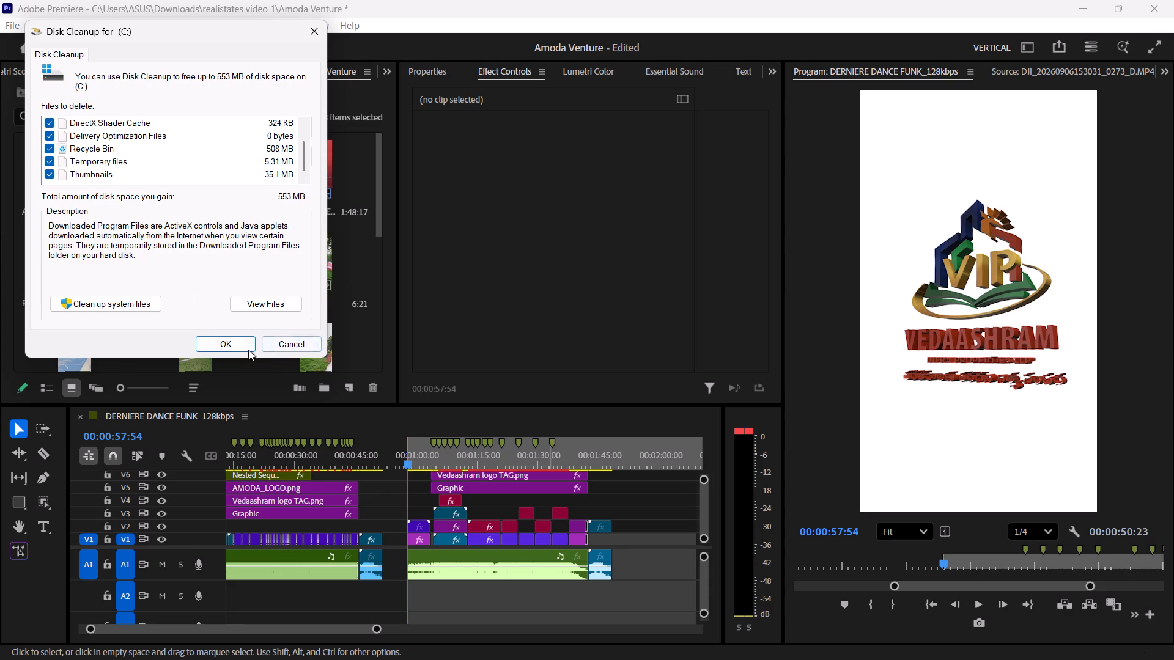
click(232, 343)
click(597, 346)
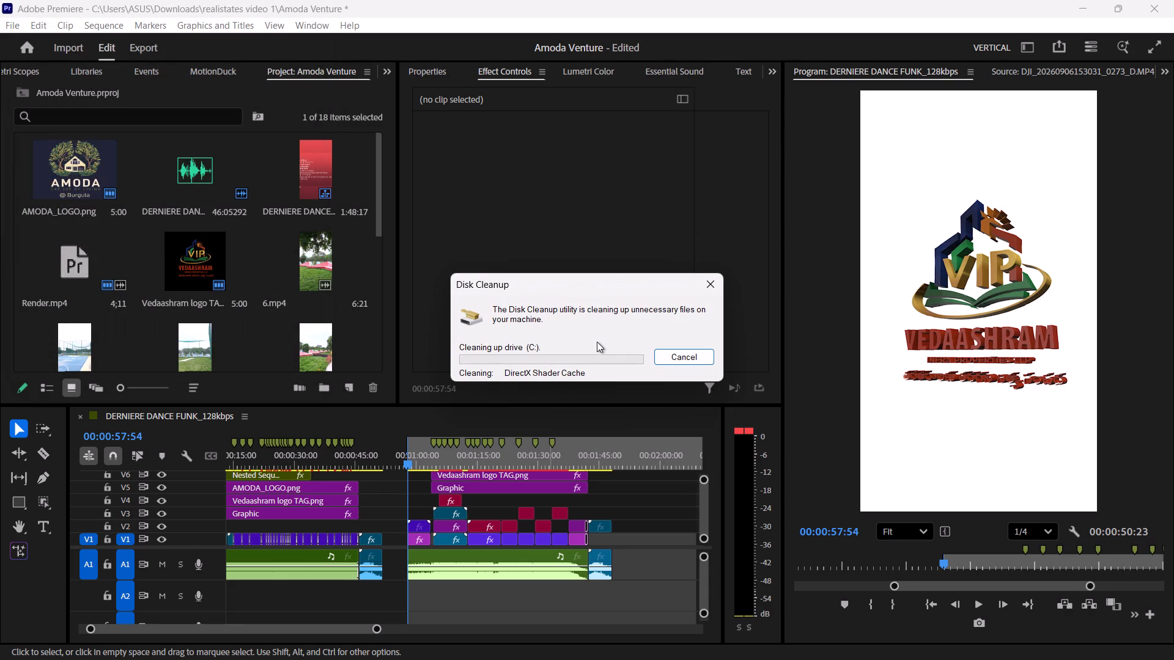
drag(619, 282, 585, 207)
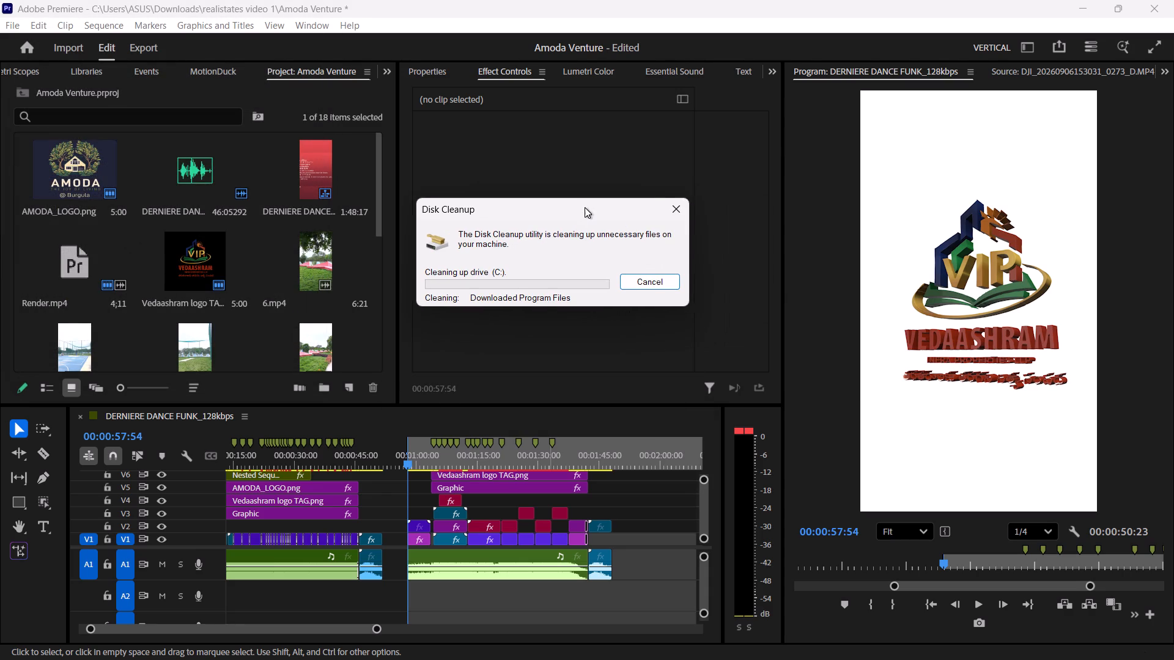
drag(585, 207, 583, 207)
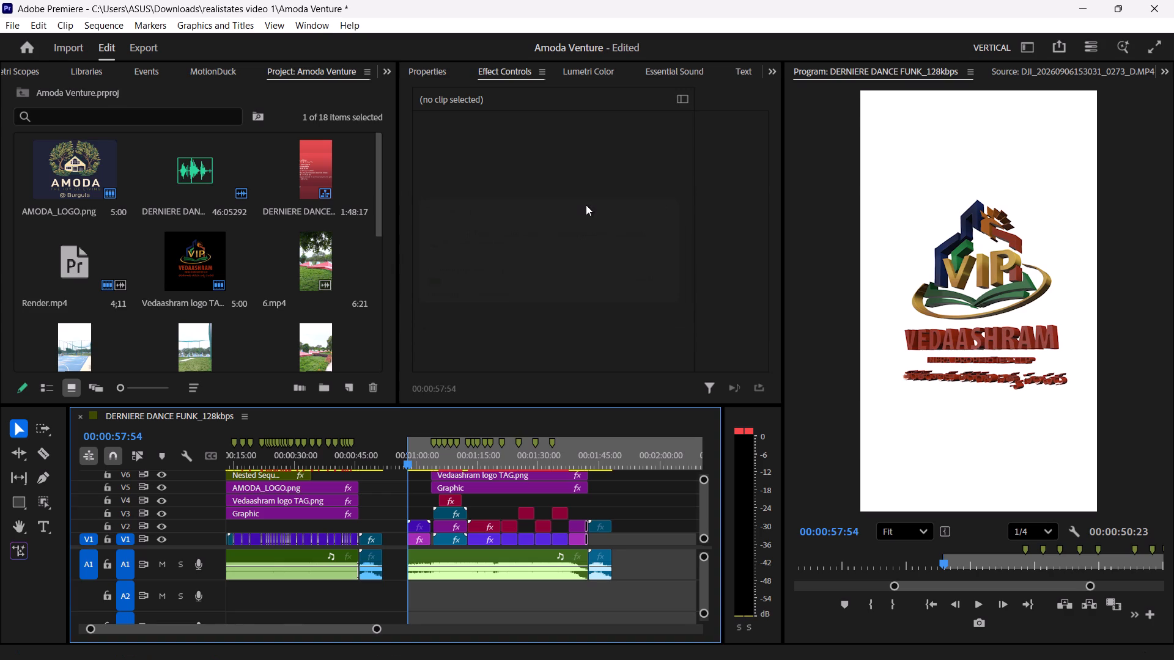
Export the sequence's marked range to the OneDrive Videos folder as H.264, keeping the Match Source - Adaptive Low Bitrate preset and default file name.
key(ctrl+m)
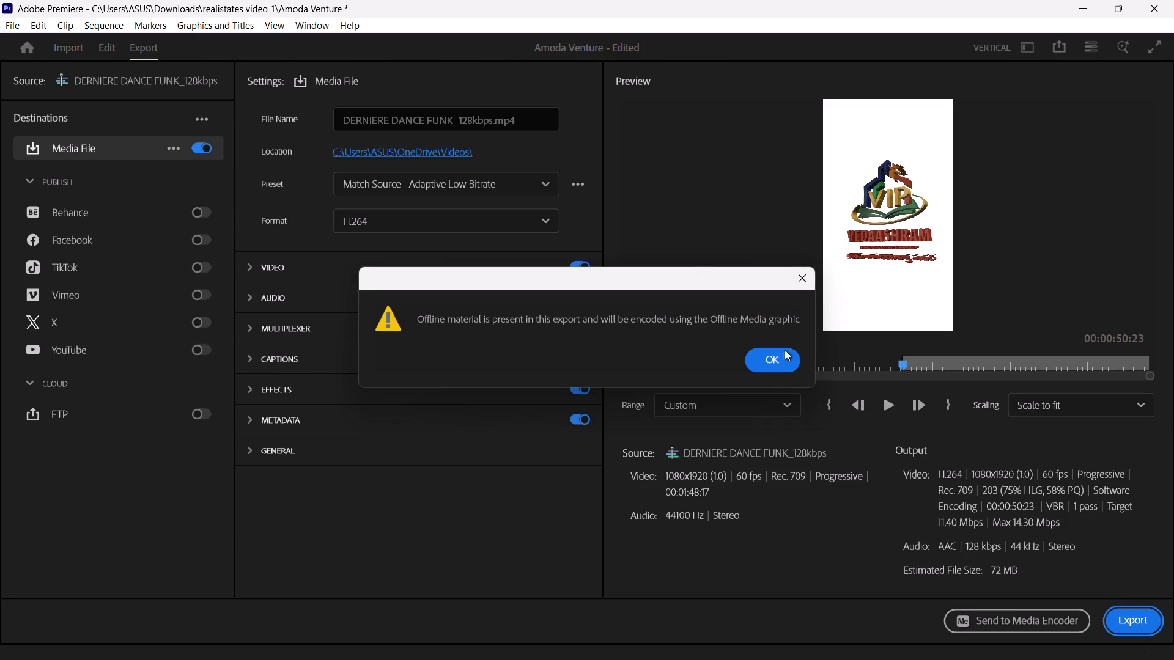
click(777, 360)
click(686, 340)
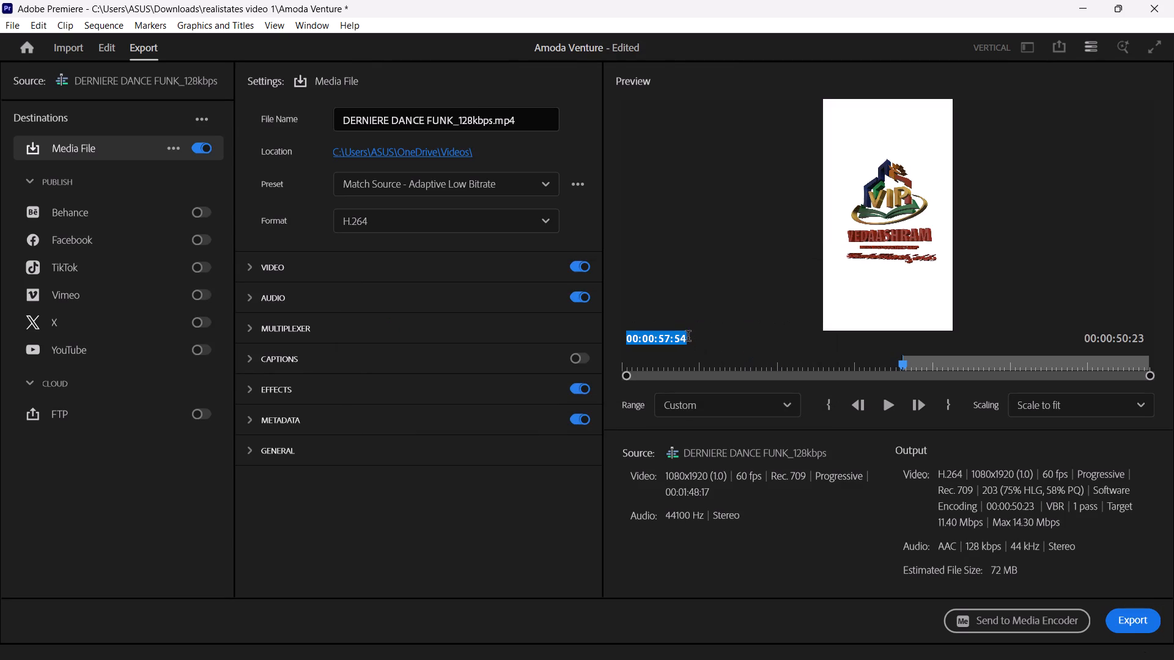
key(ctrl+v)
click(709, 285)
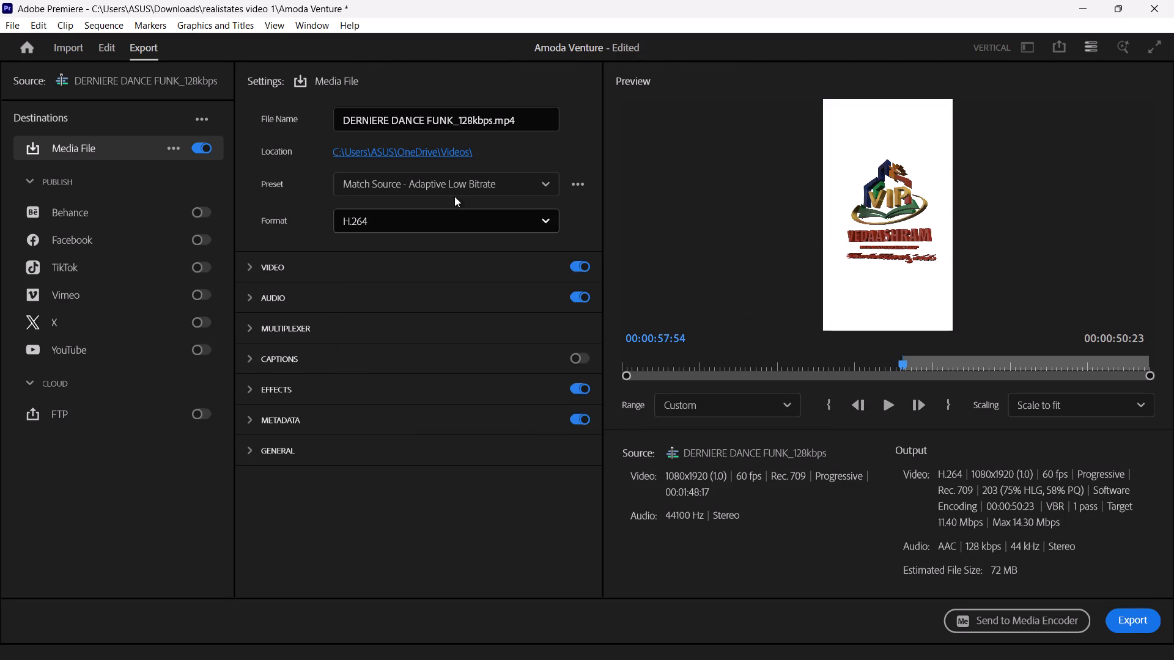
click(447, 189)
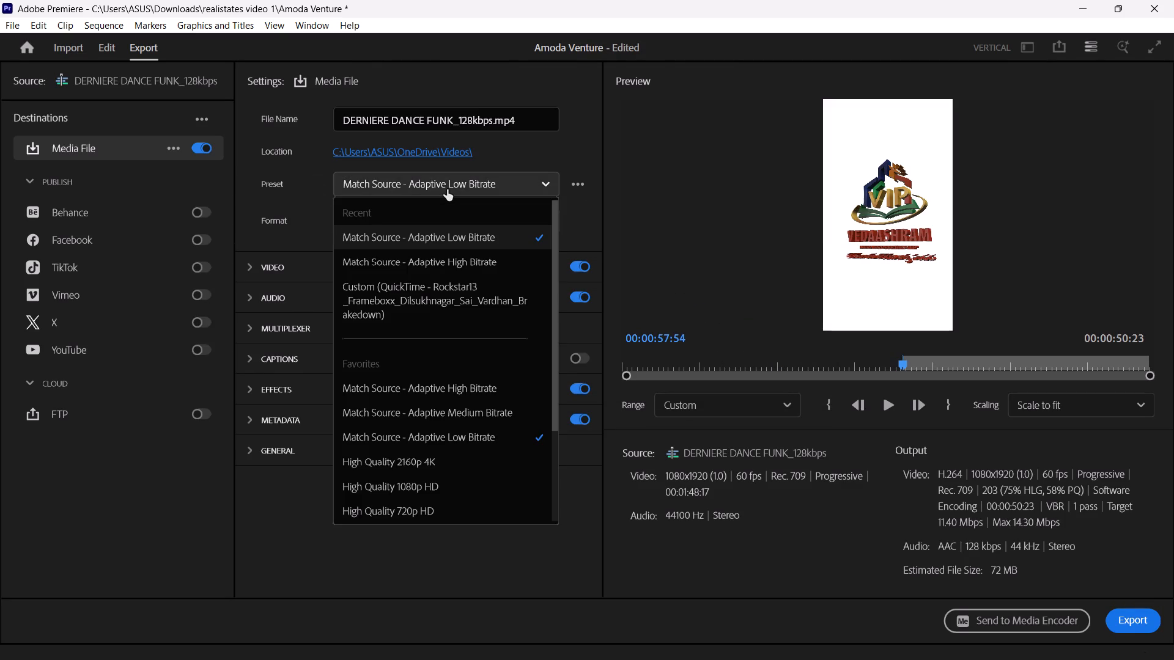
click(447, 189)
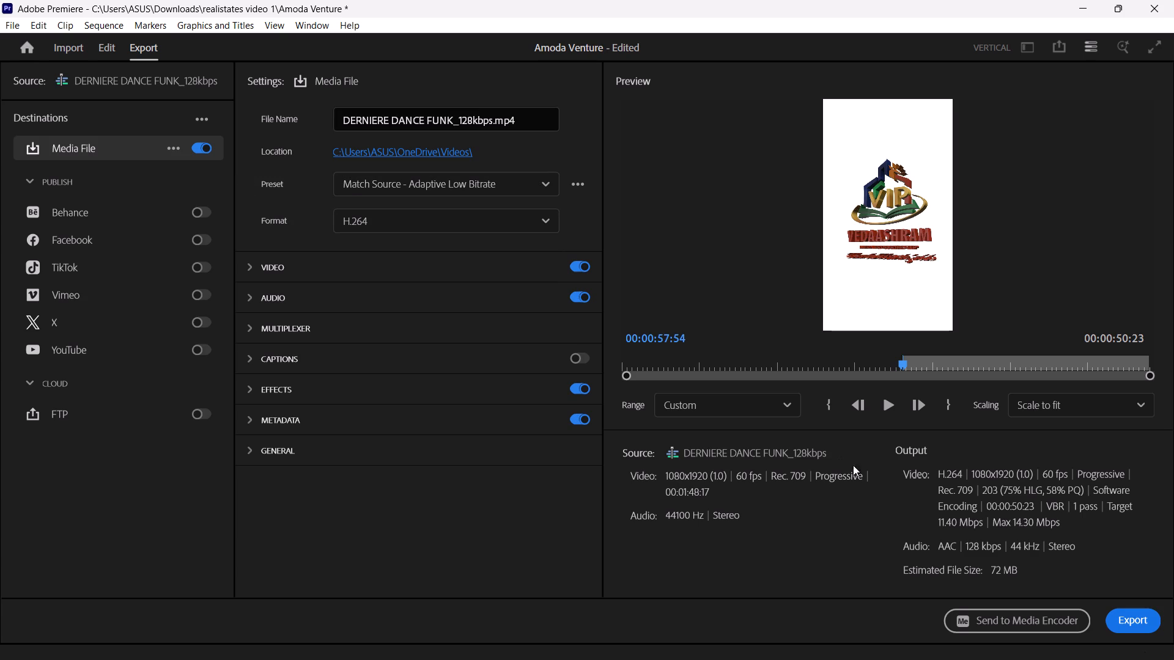
click(1121, 610)
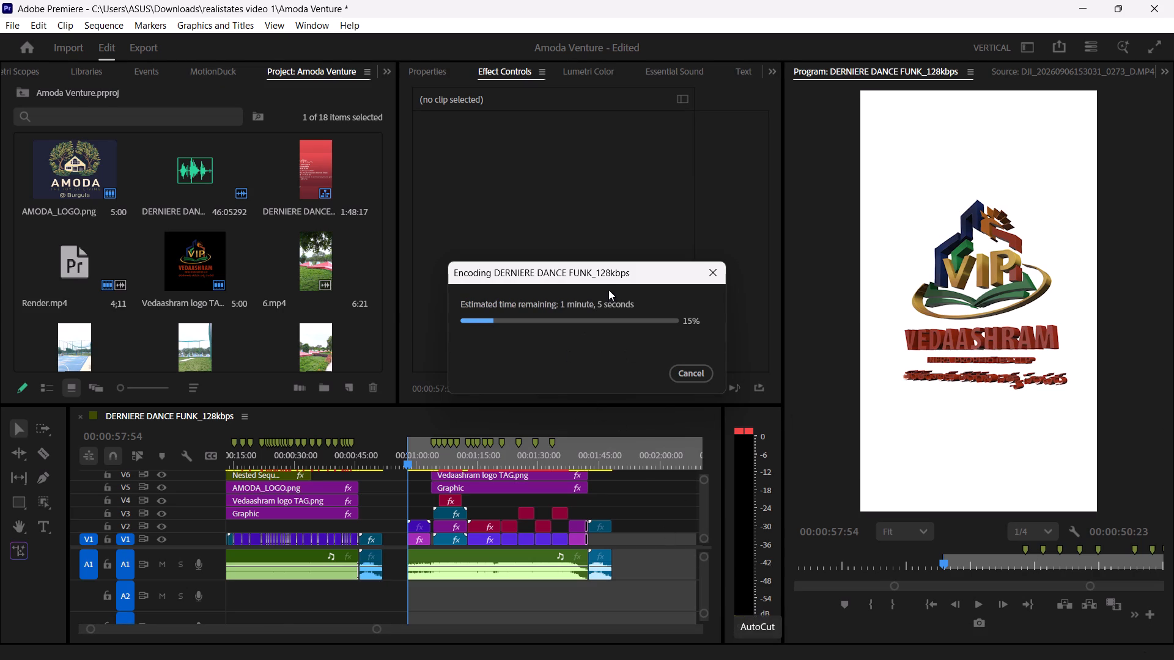
Move the encoding progress window further up over the workspace.
drag(604, 257, 641, 226)
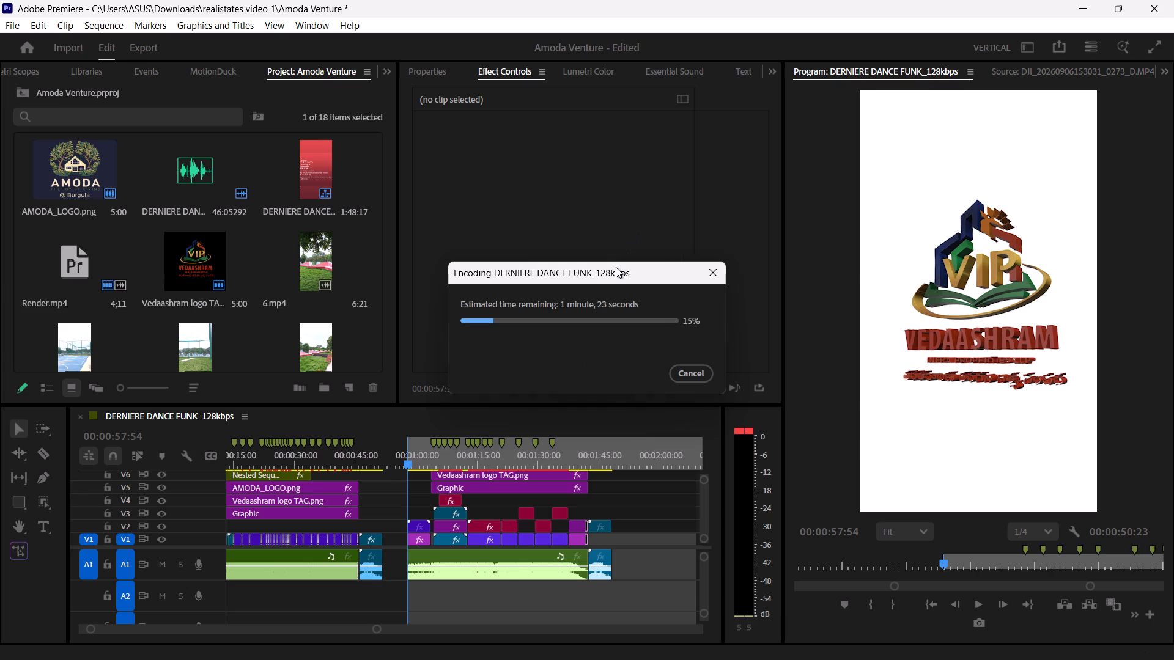
drag(607, 271, 601, 199)
Switch to File Explorer, look through the vedashraam folder in Downloads up to its newest files, and refresh it.
click(520, 649)
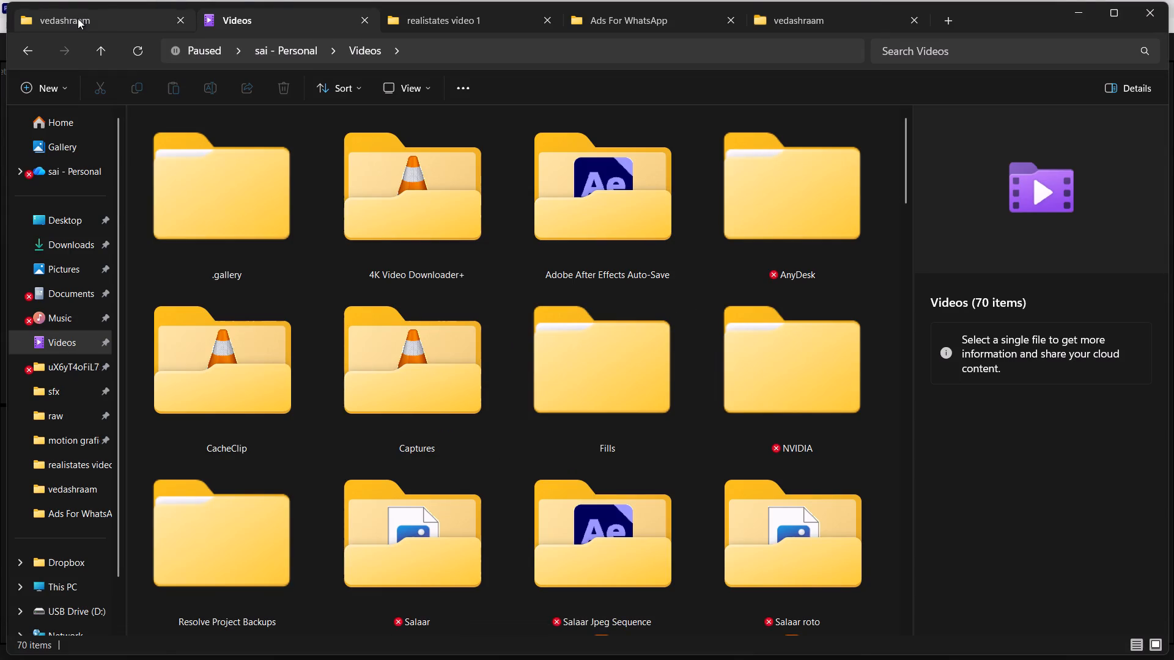
click(78, 18)
scroll(477, 221, up, 7)
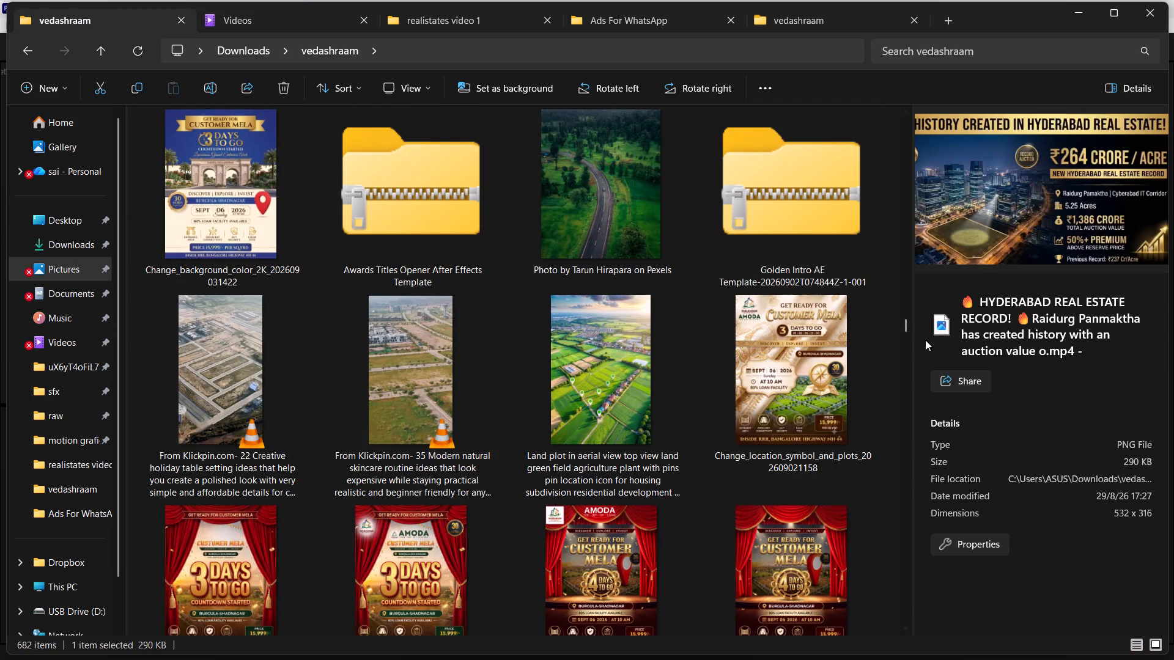
drag(907, 337, 908, 134)
drag(900, 265, 904, 254)
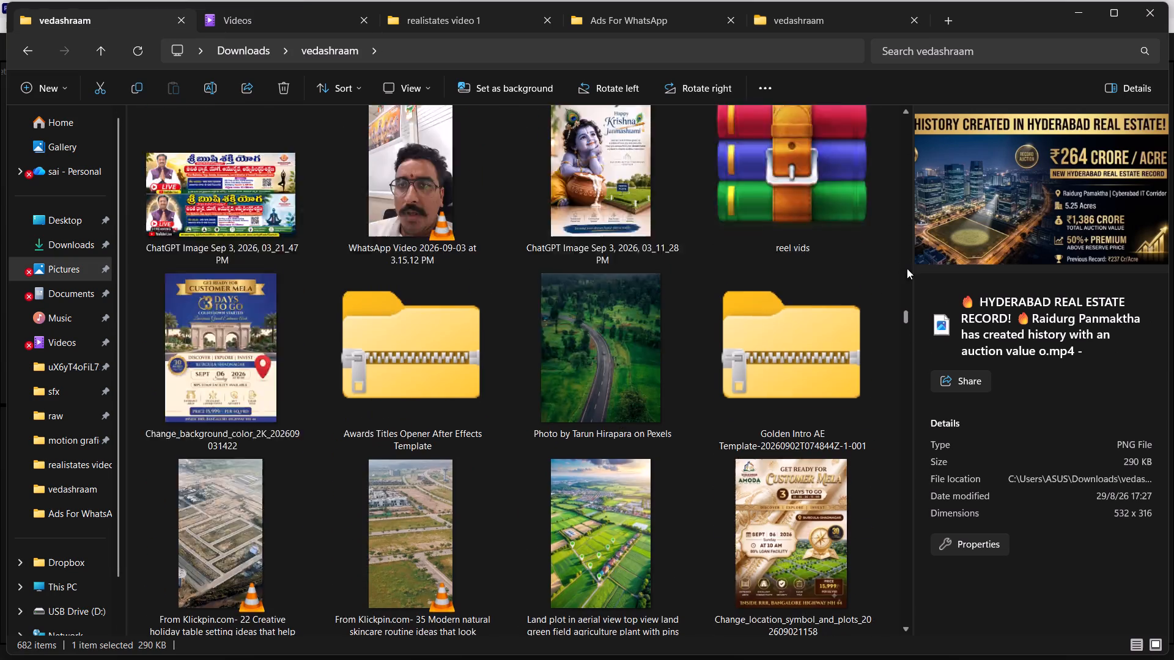
click(914, 313)
drag(908, 313, 901, 100)
scroll(439, 211, up, 4)
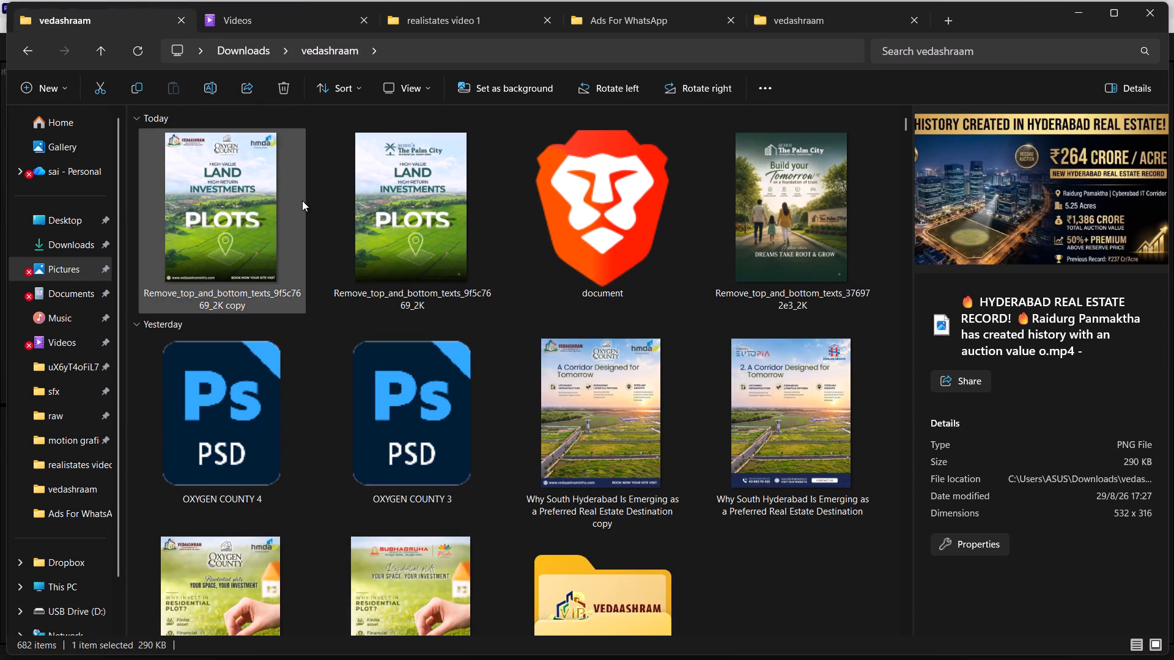
double_click(141, 57)
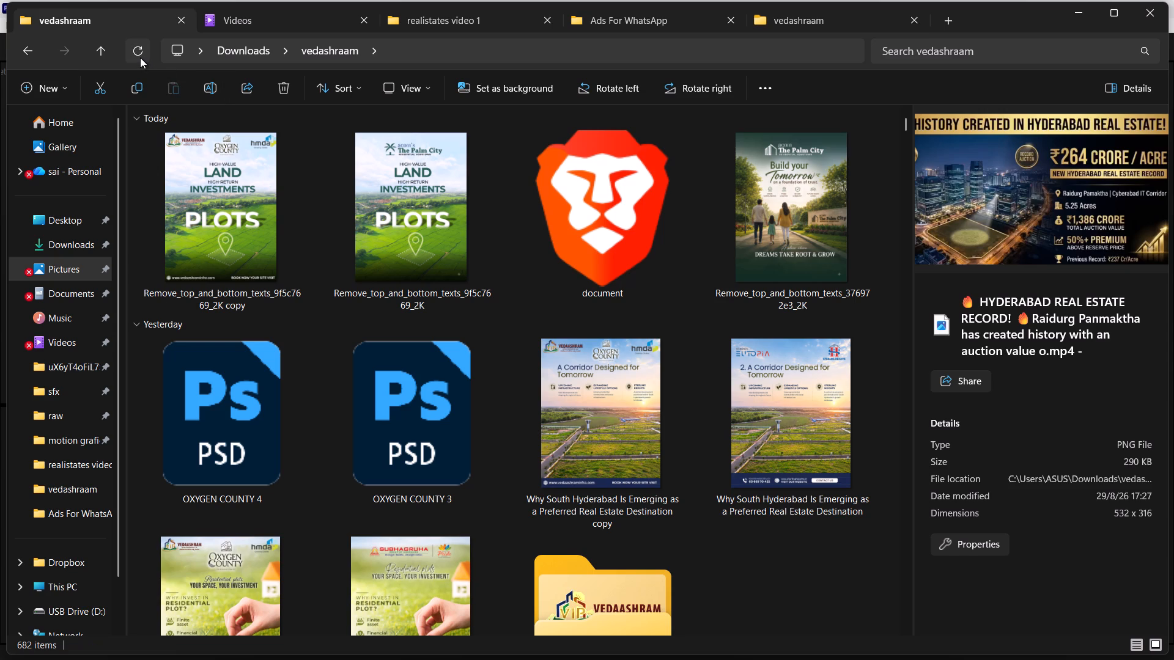
scroll(140, 57, up, 1)
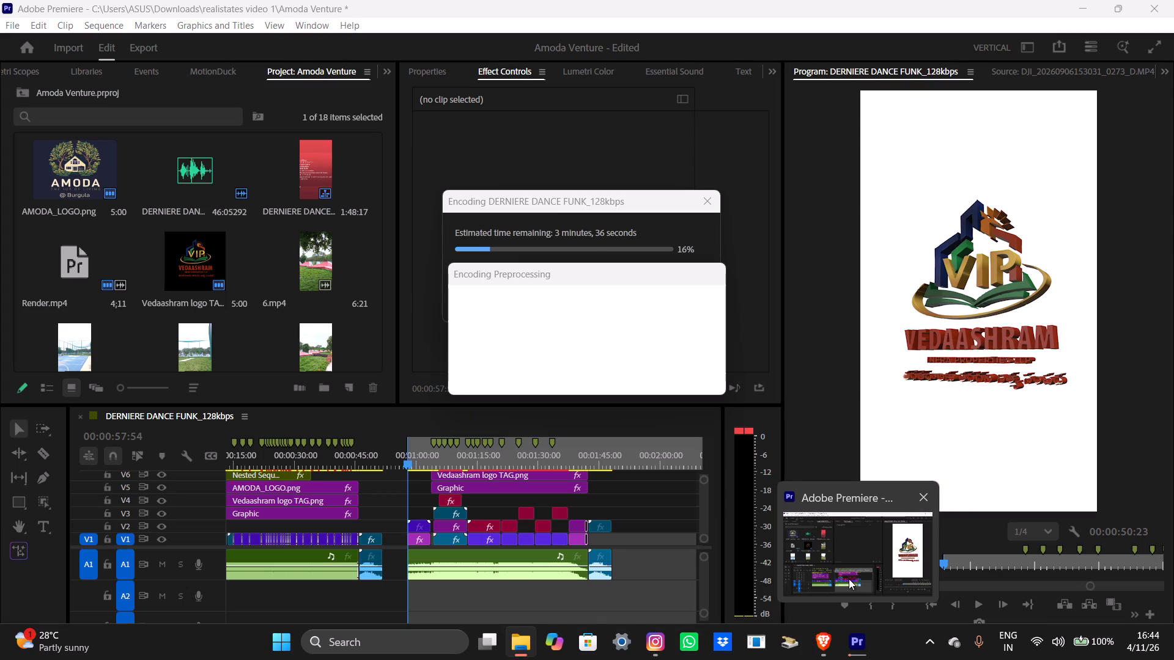
Switch back to Premiere to check the export's encoding progress, minimizing the Brave browser.
click(870, 543)
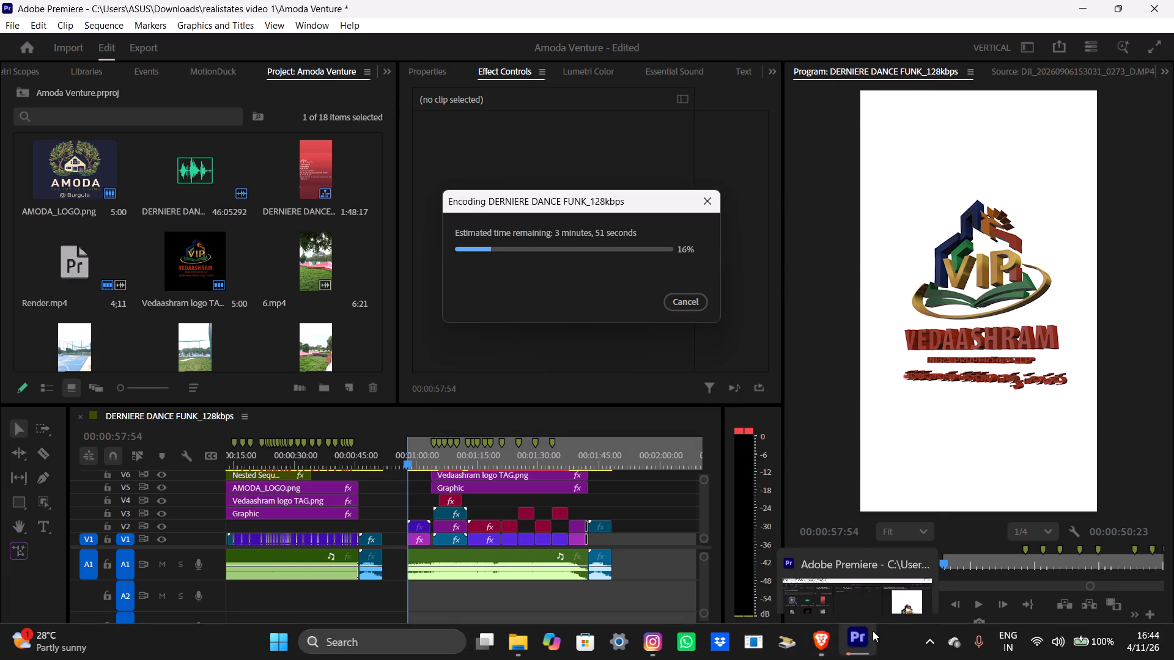
click(849, 533)
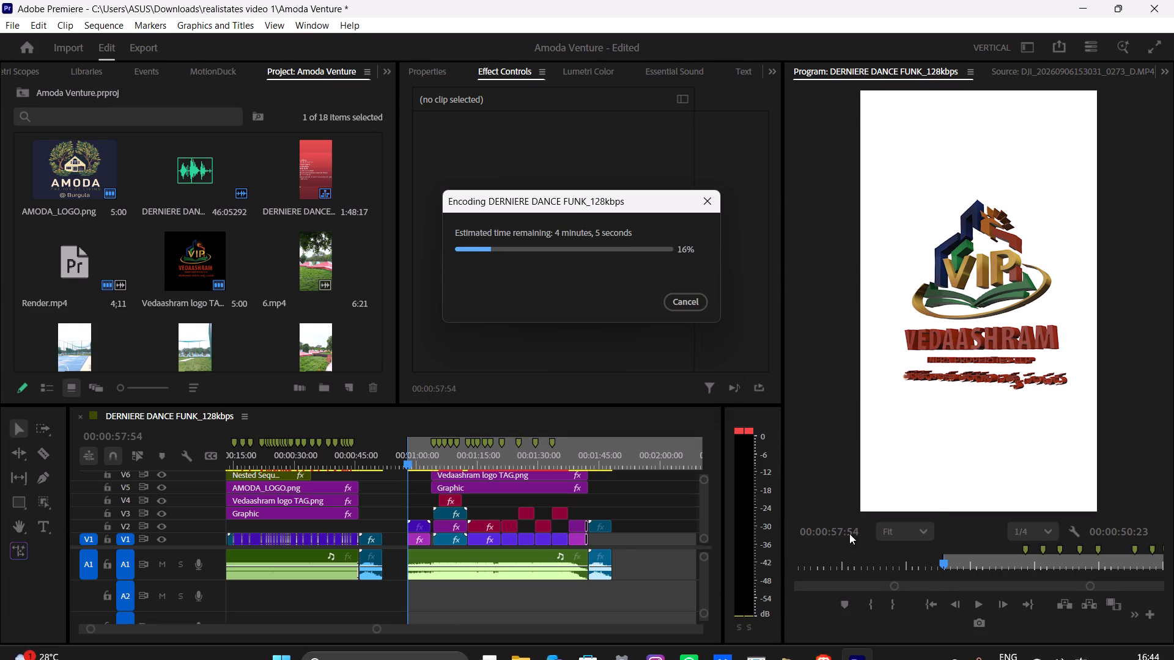
click(811, 642)
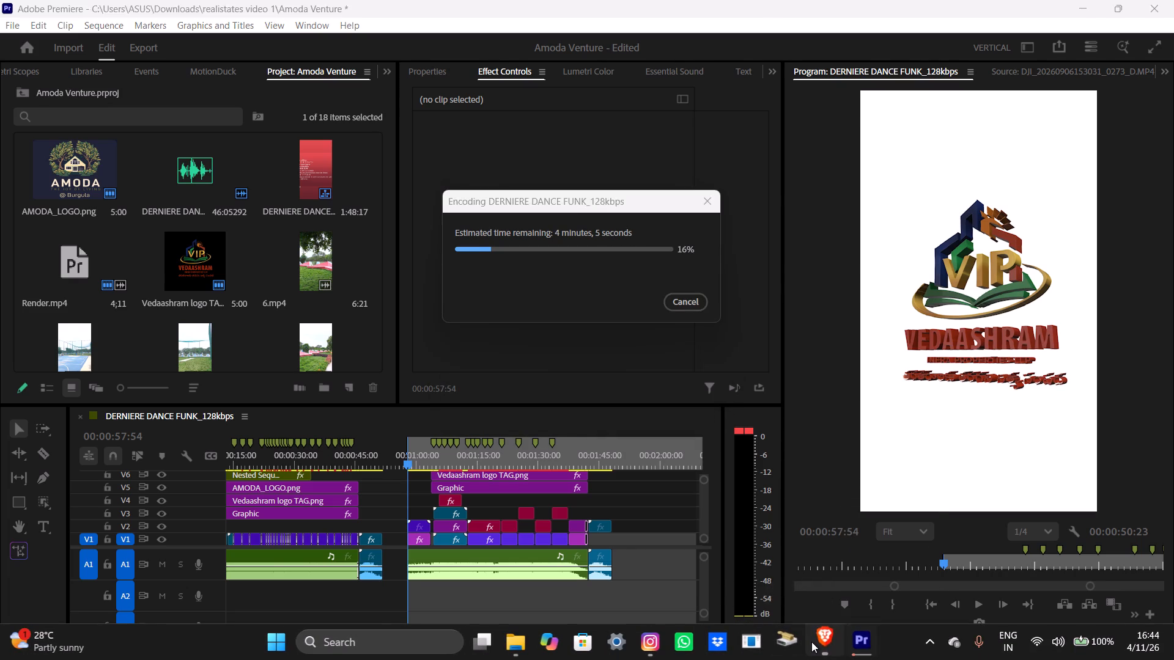
click(1093, 1)
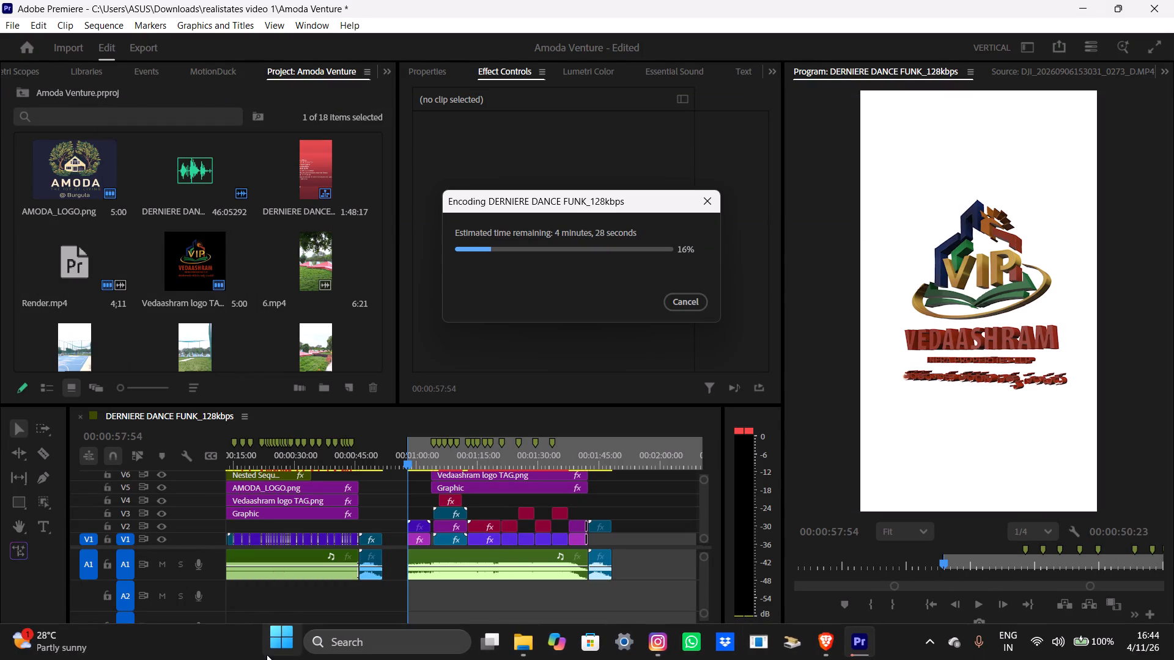
Launch Adobe Photoshop 2025 from the installed apps and accept the reset of its machine-specific preferences.
click(271, 652)
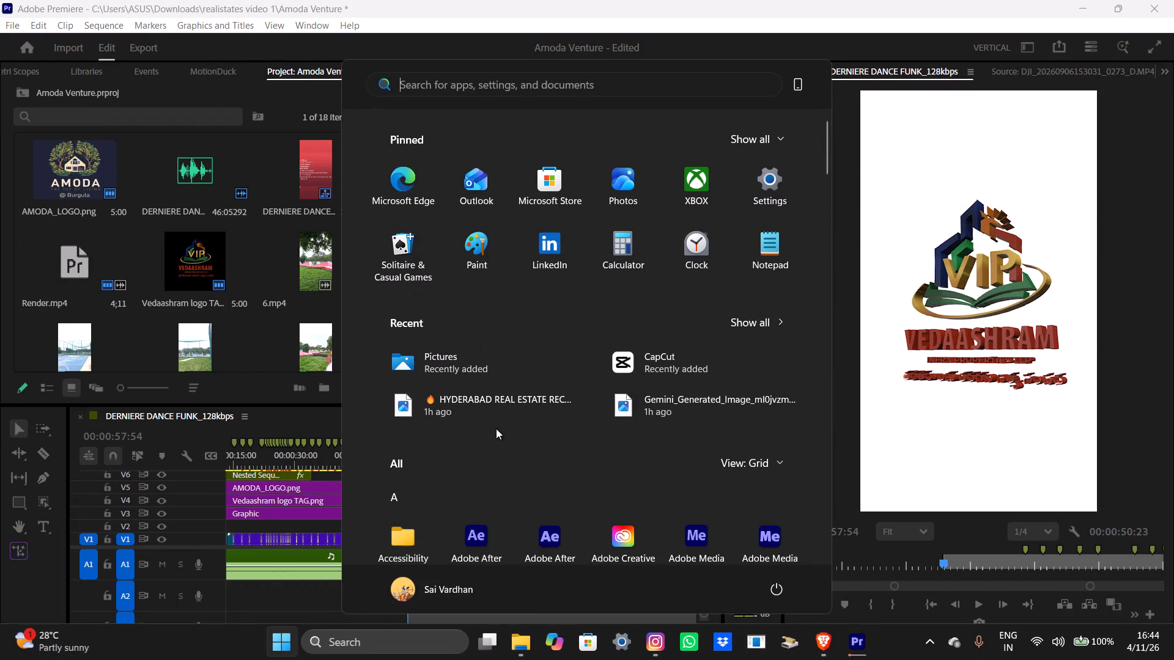
scroll(496, 428, down, 2)
click(415, 431)
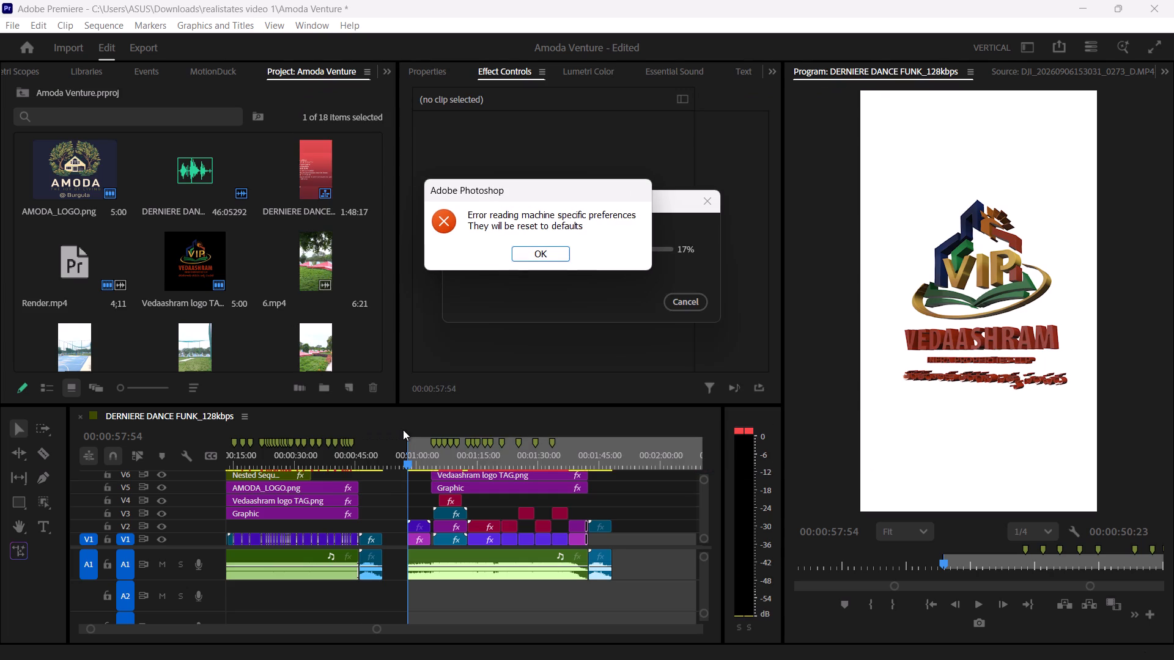
key(Return)
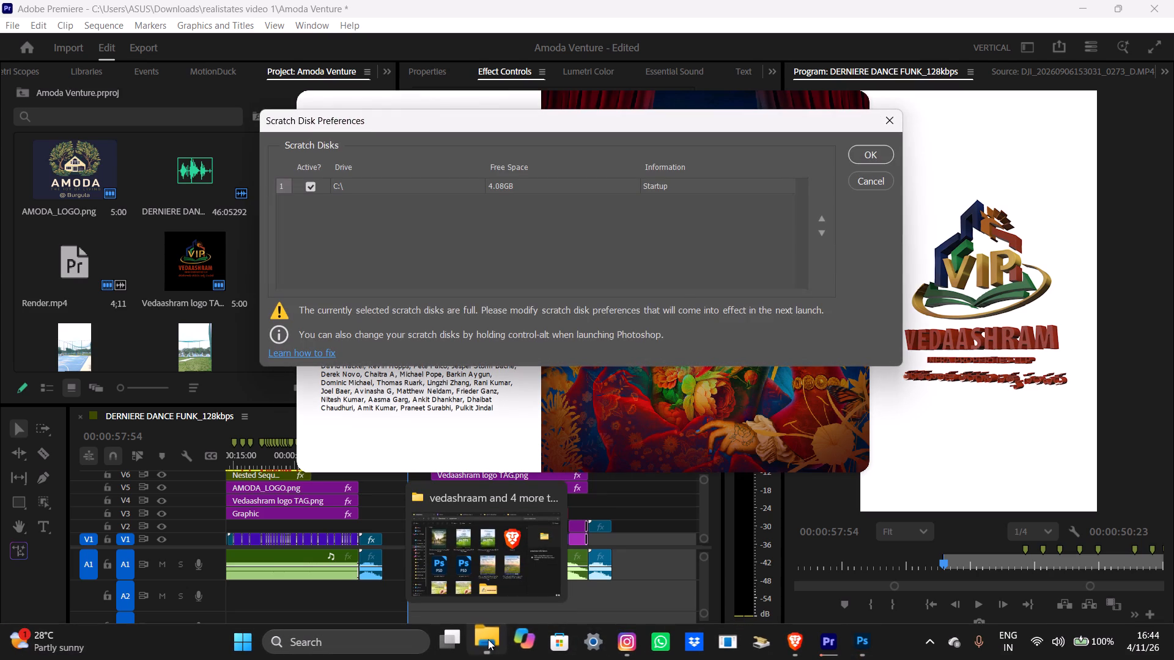
Try to accept Photoshop's Scratch Disk Preferences with drive C:\ left active.
click(886, 150)
triple_click(880, 152)
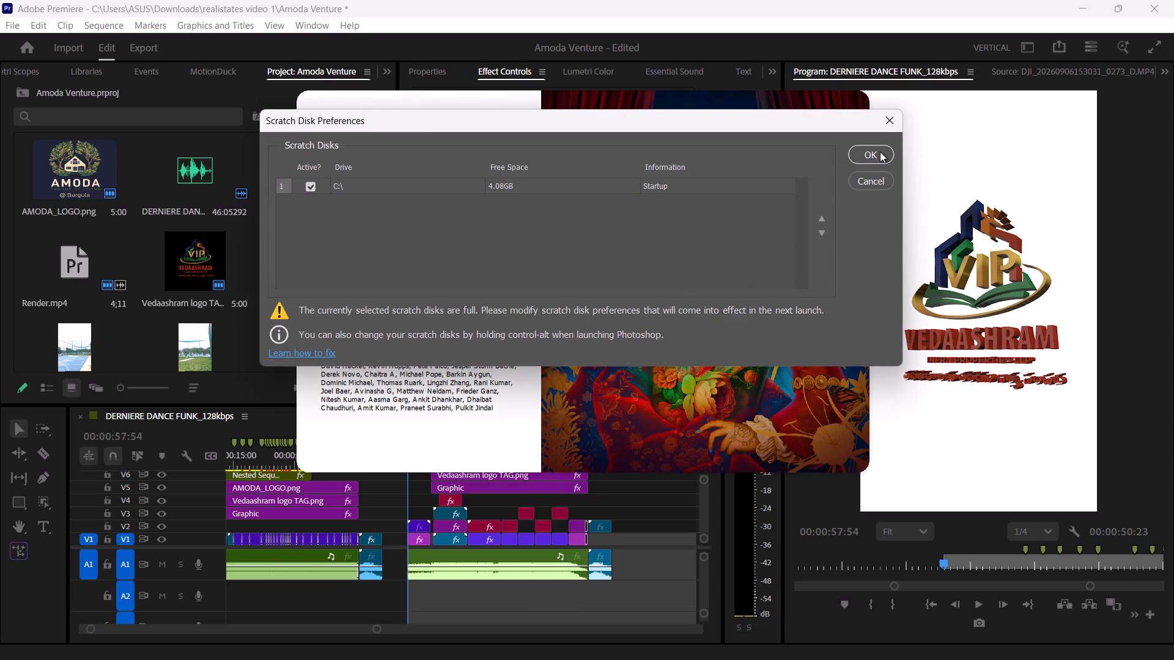
triple_click(880, 152)
click(880, 152)
click(880, 152)
triple_click(880, 152)
click(858, 150)
click(850, 147)
drag(851, 145, 862, 148)
drag(866, 161, 877, 197)
click(879, 152)
click(864, 146)
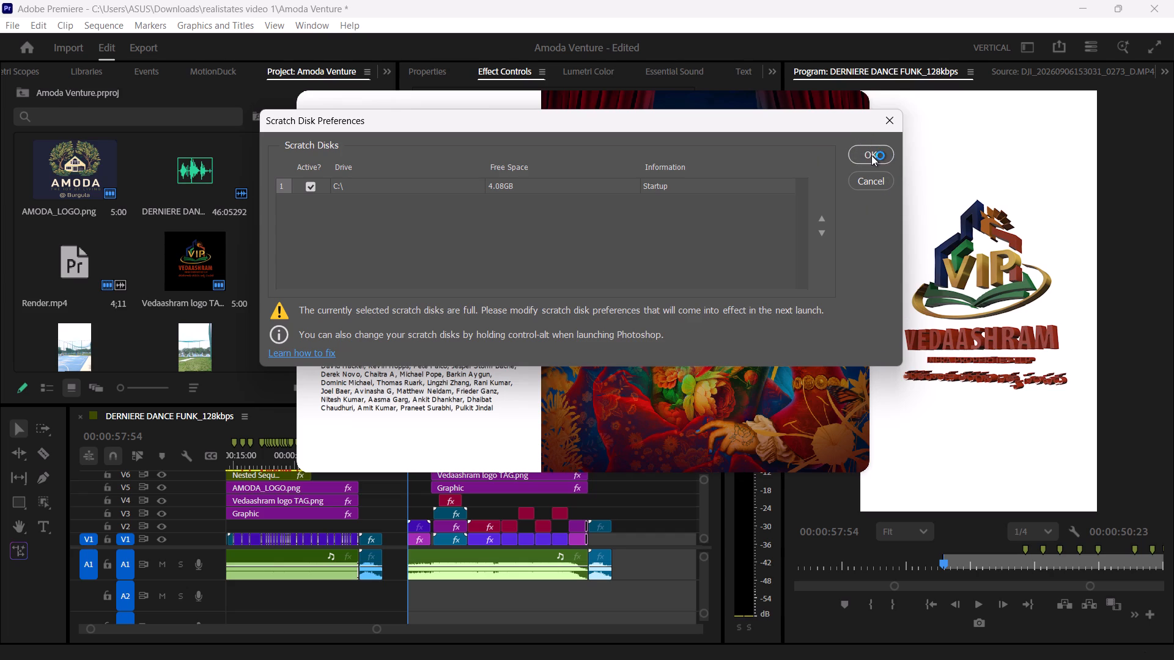
click(871, 150)
click(861, 153)
click(852, 148)
click(871, 160)
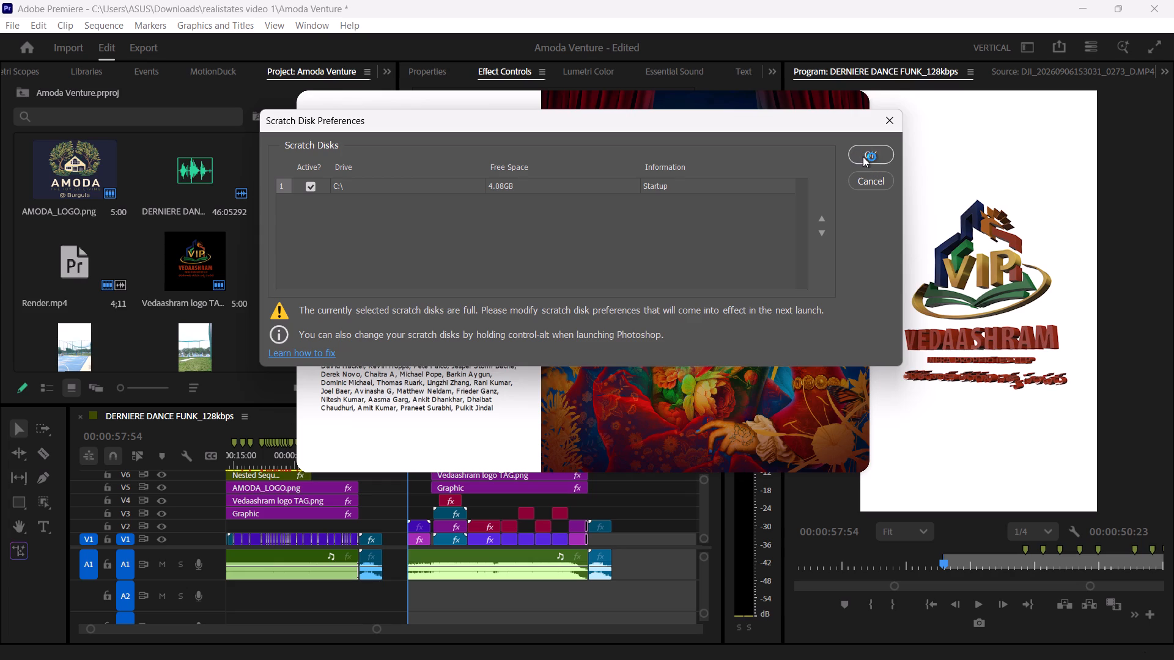
click(865, 152)
click(855, 159)
drag(852, 152, 865, 163)
click(850, 156)
click(850, 161)
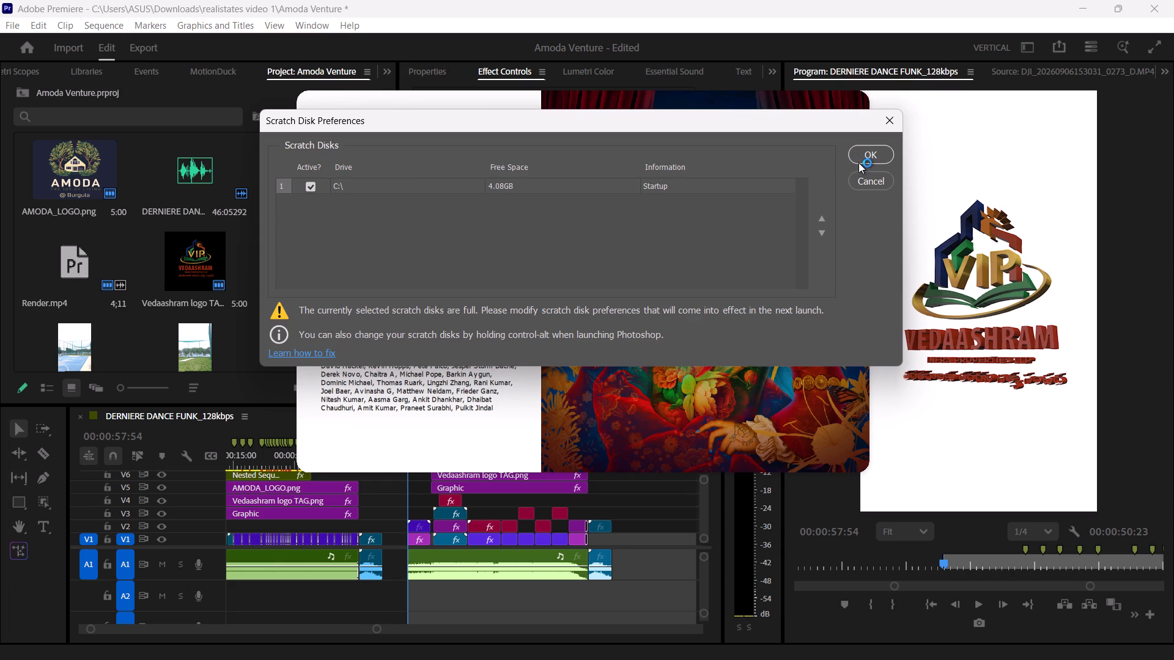
double_click(858, 158)
drag(856, 150, 863, 150)
triple_click(858, 149)
triple_click(867, 148)
click(869, 147)
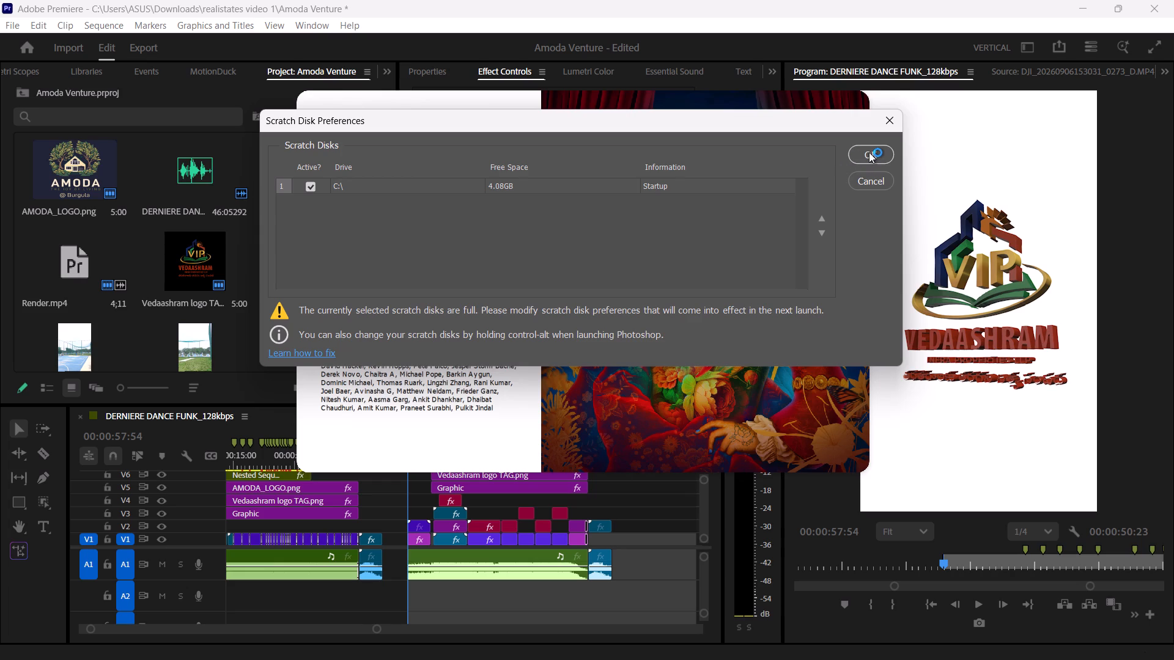
click(868, 153)
triple_click(868, 153)
double_click(868, 153)
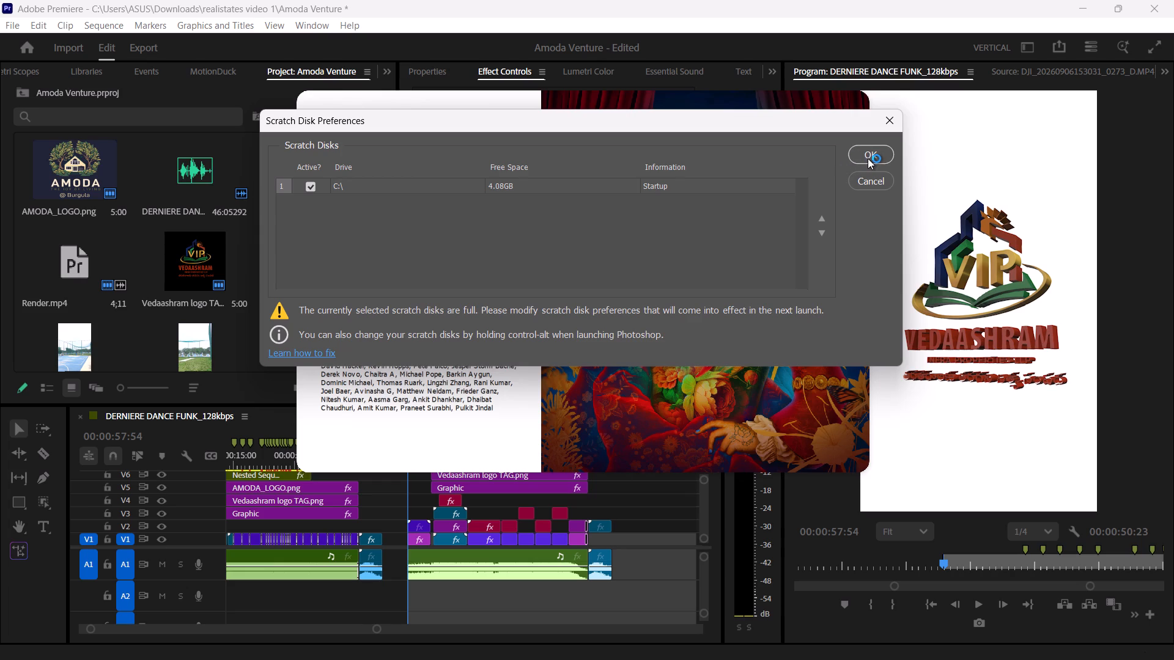
click(873, 156)
double_click(876, 156)
triple_click(868, 157)
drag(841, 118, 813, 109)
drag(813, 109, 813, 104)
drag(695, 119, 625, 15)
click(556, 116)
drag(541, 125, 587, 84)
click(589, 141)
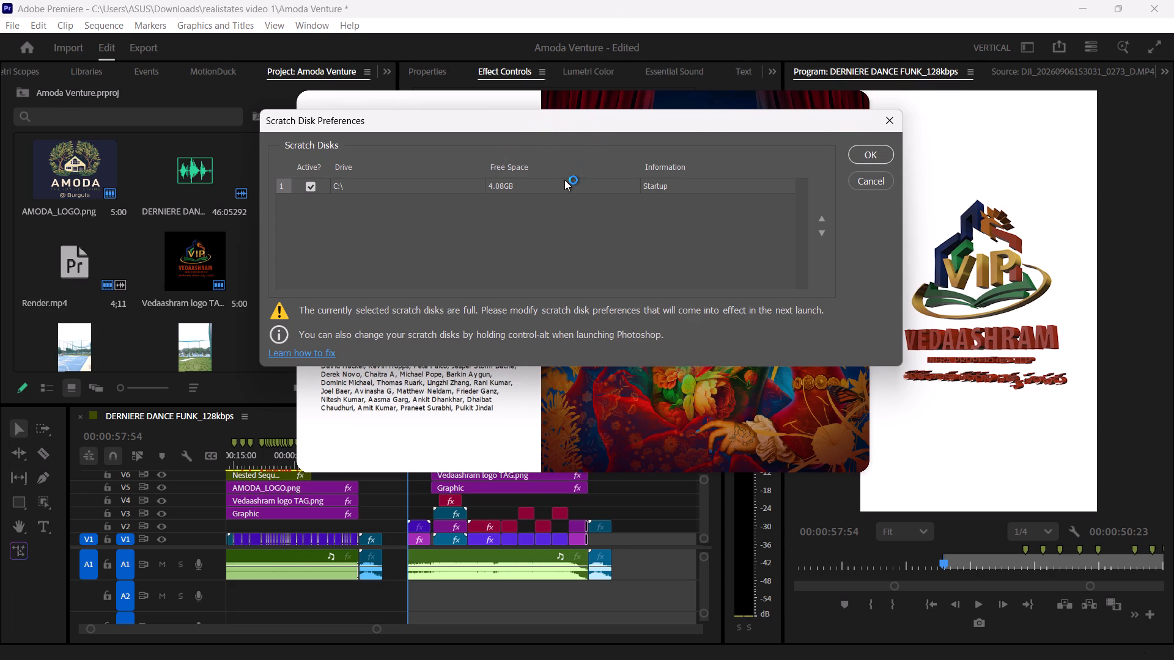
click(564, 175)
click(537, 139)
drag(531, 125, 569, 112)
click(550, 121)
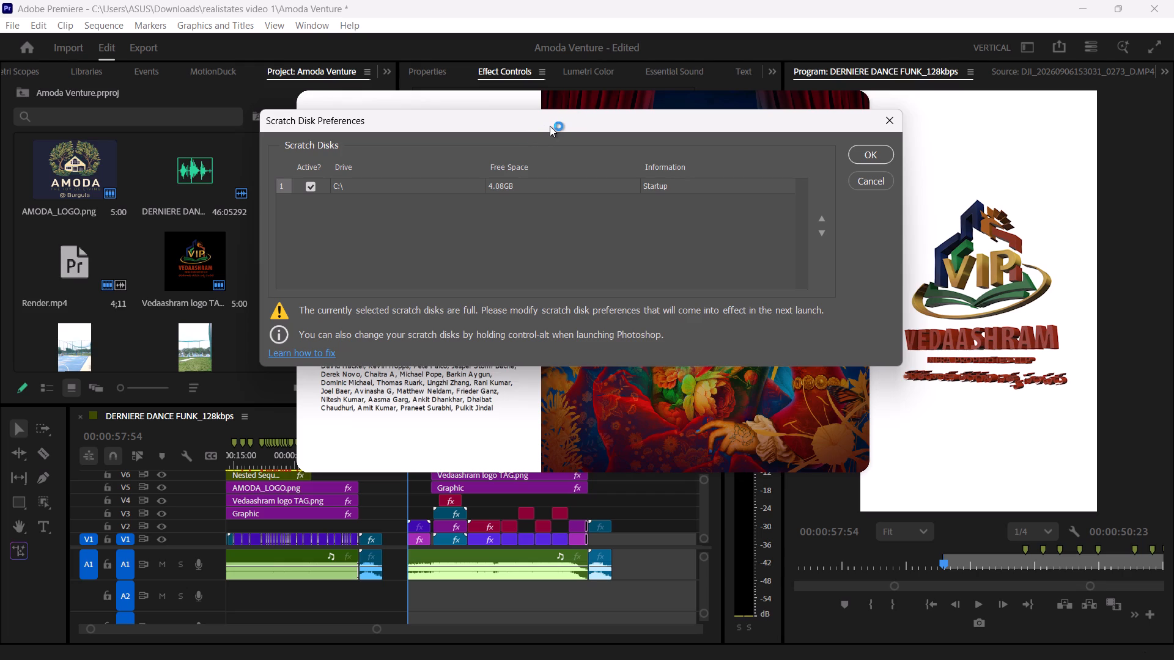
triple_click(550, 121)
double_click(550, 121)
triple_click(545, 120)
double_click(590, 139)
Try to dismiss the Scratch Disk Preferences dialog and close Photoshop.
click(887, 166)
triple_click(875, 162)
triple_click(882, 181)
click(881, 181)
drag(870, 163, 873, 152)
drag(874, 152, 878, 142)
double_click(879, 154)
double_click(866, 197)
click(861, 195)
click(883, 163)
double_click(871, 159)
triple_click(866, 157)
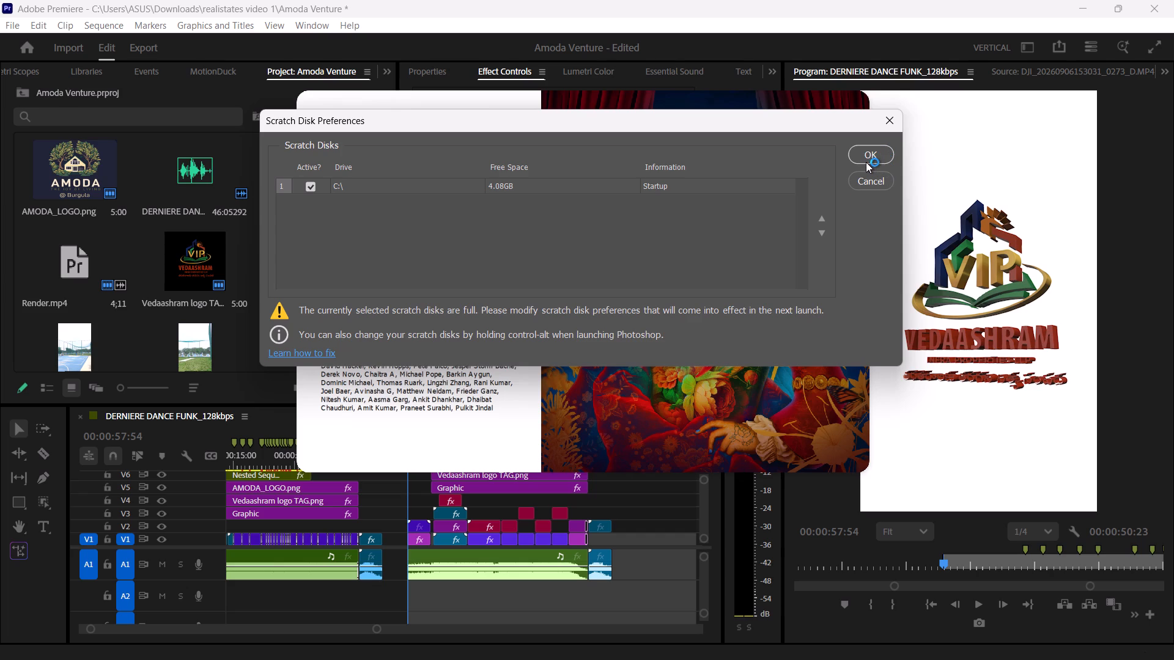
click(866, 153)
double_click(868, 173)
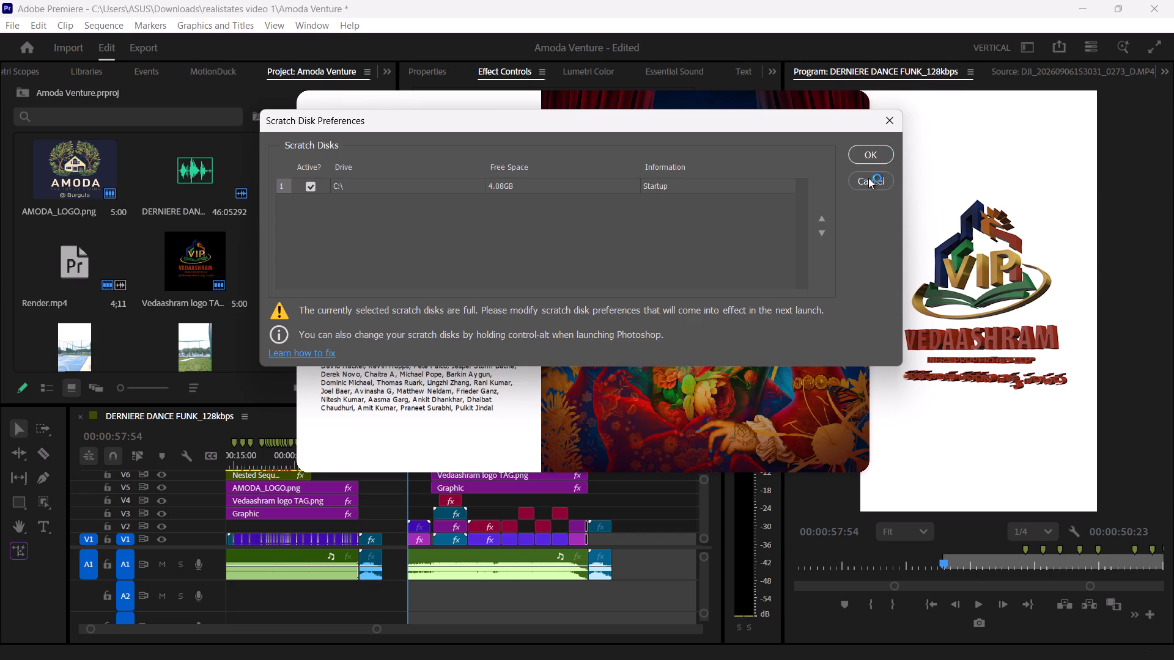
drag(868, 173, 876, 176)
double_click(897, 200)
click(894, 193)
triple_click(867, 183)
drag(867, 183, 876, 147)
triple_click(888, 117)
click(888, 117)
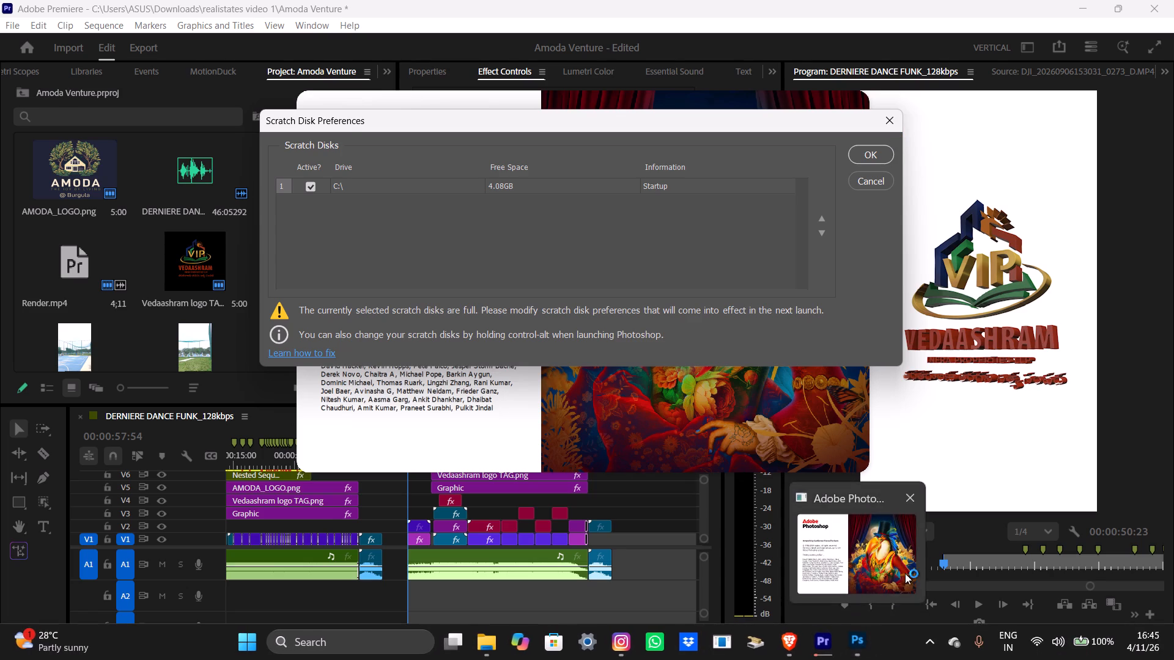
double_click(908, 497)
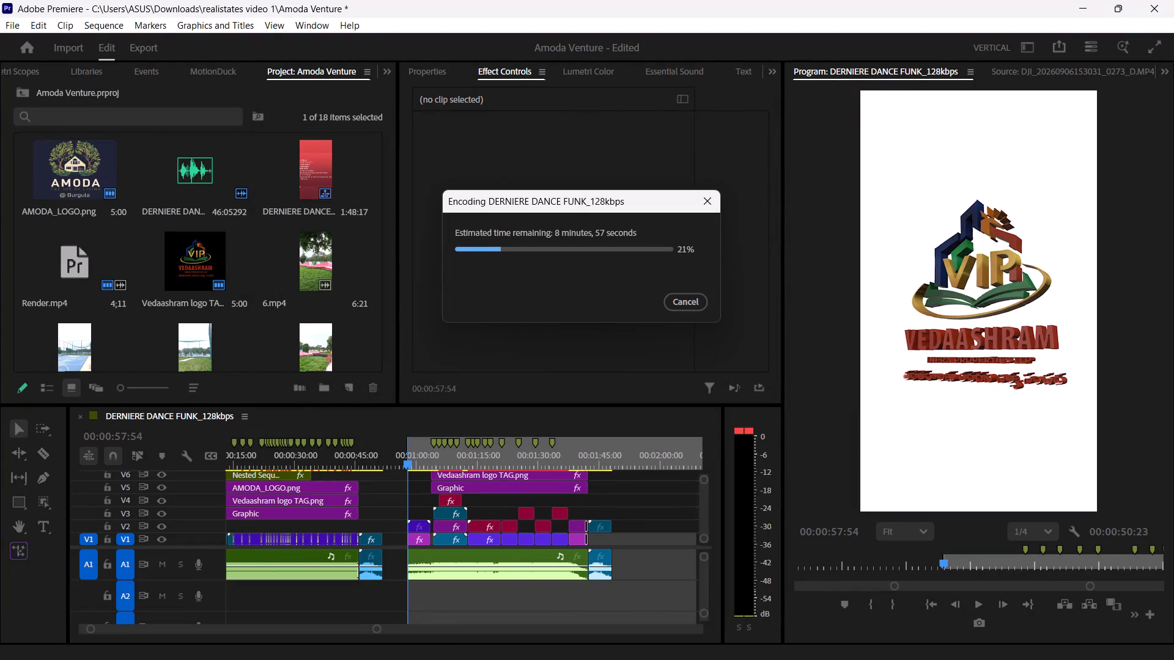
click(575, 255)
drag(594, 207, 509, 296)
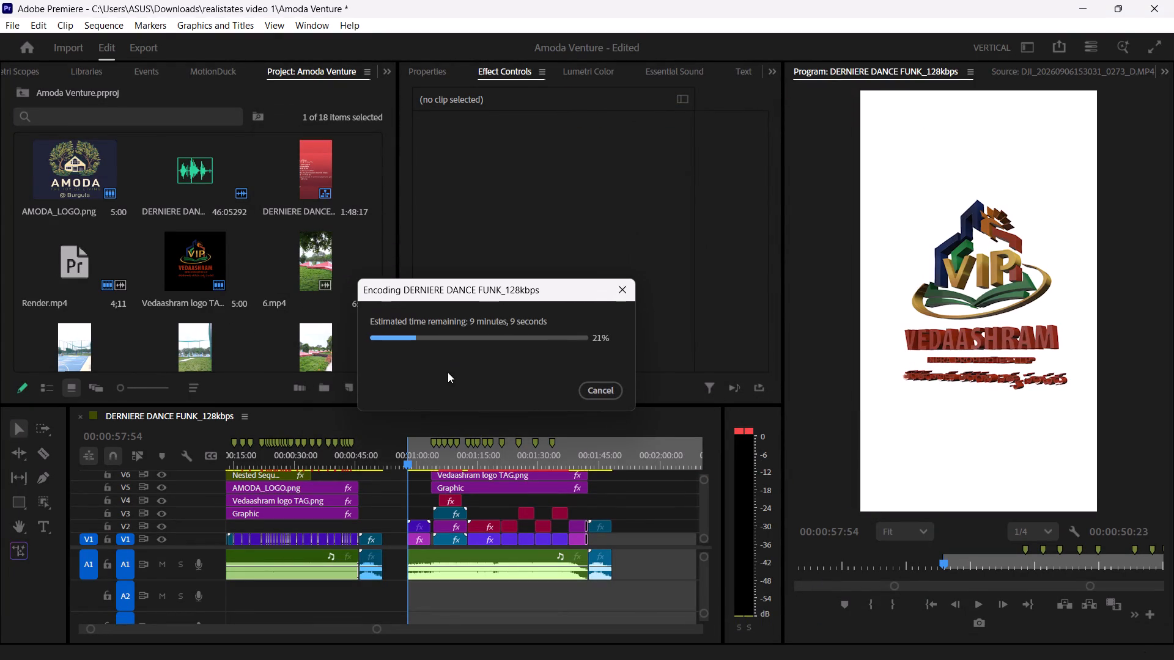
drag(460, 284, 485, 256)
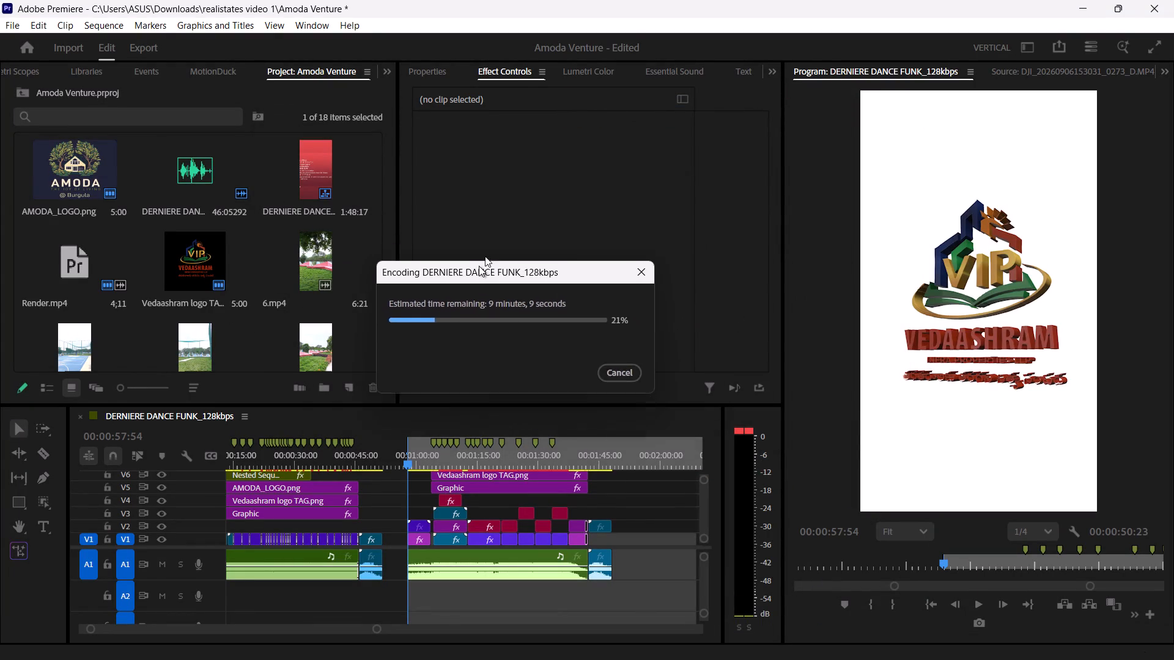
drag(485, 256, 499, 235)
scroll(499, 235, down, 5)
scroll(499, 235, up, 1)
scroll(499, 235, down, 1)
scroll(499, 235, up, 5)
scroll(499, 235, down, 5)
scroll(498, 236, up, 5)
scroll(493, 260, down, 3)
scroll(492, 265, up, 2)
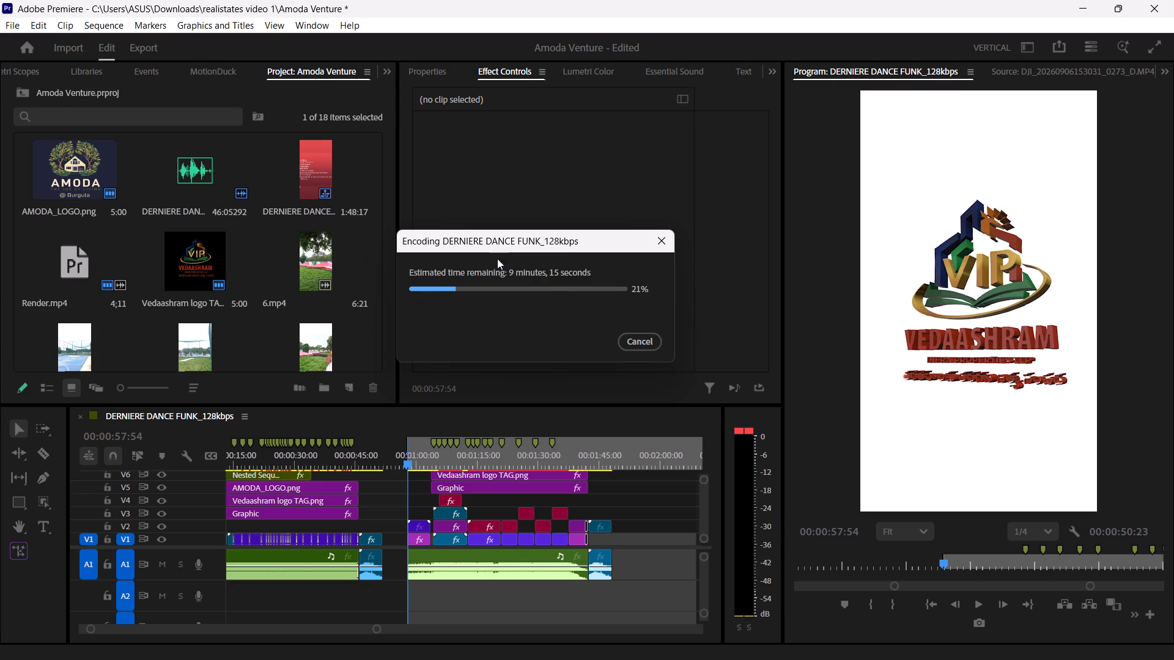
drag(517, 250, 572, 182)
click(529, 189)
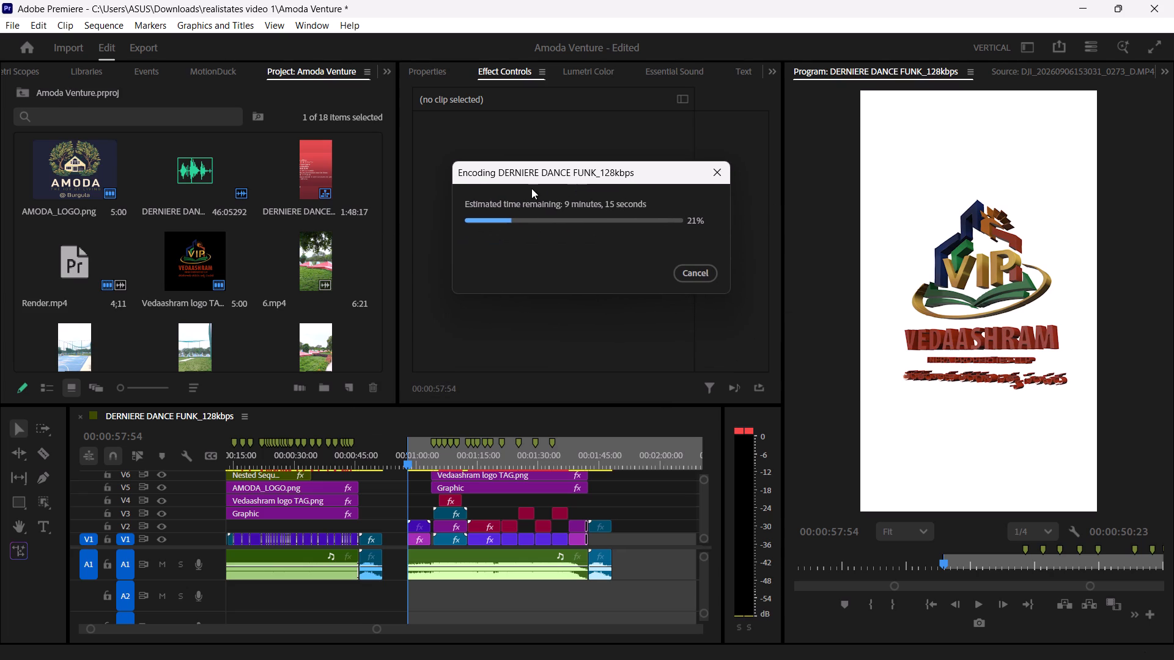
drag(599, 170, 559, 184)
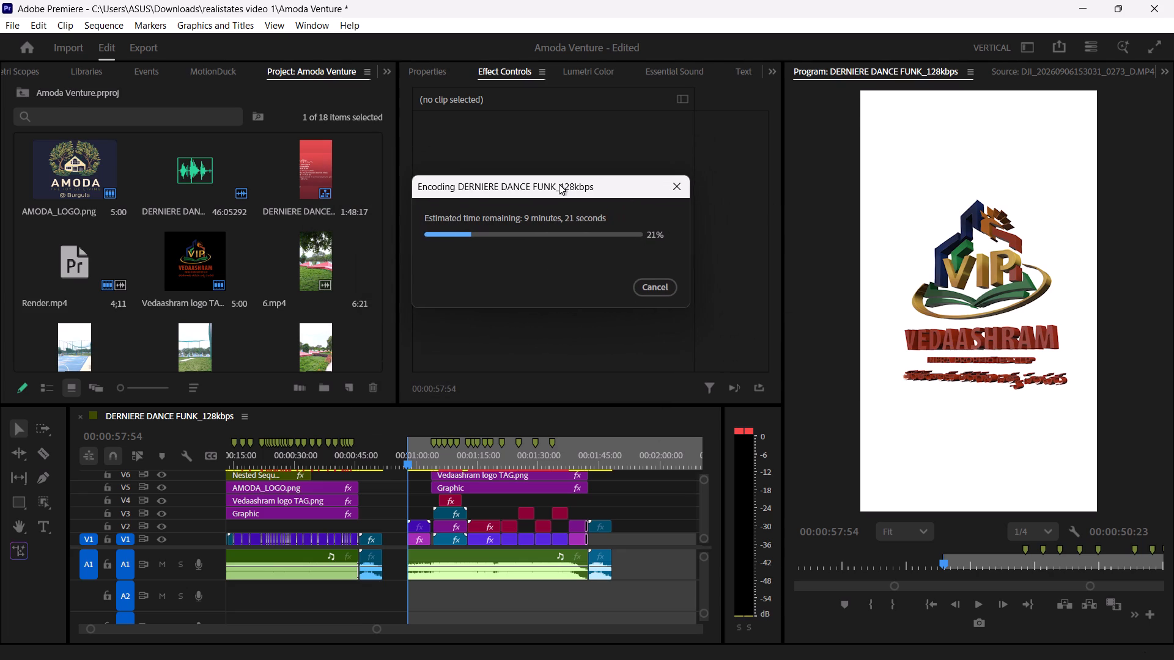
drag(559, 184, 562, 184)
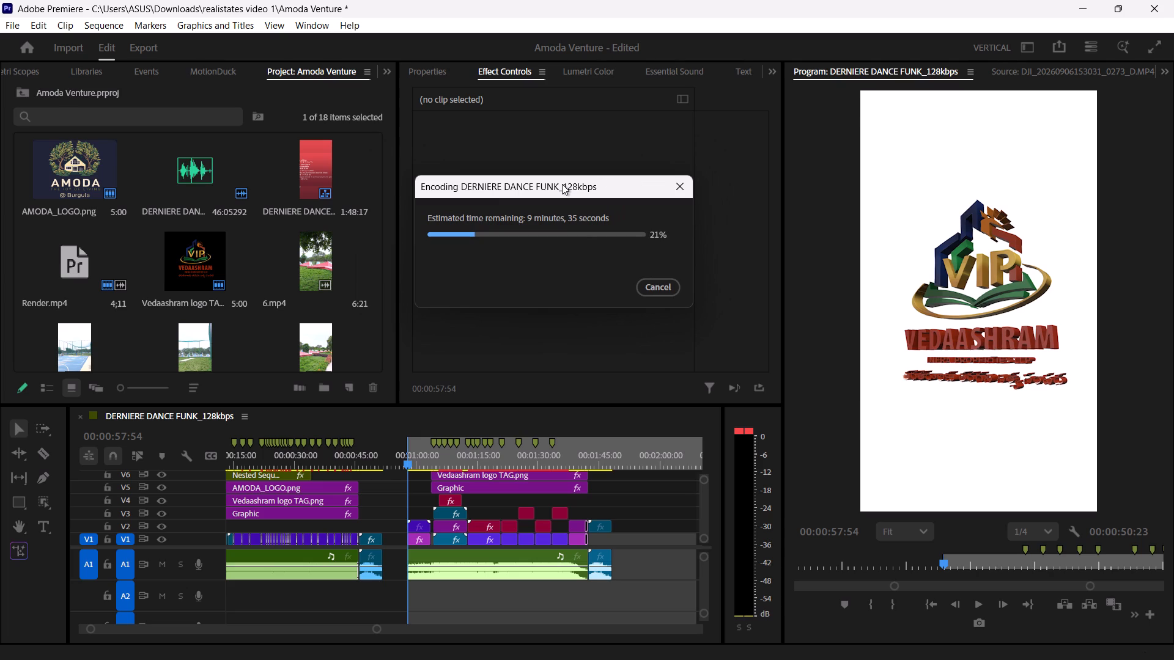
Cancel the running encode of the DERNIERE DANCE FUNK_128kbps sequence.
double_click(679, 196)
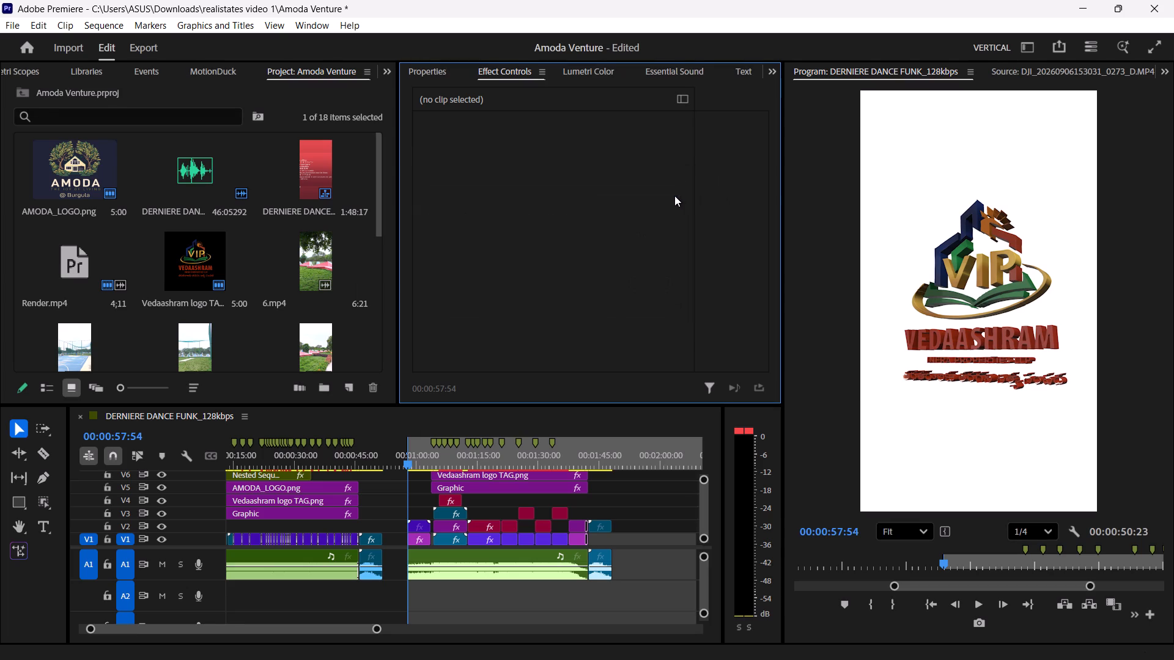
Review the sequence's second video by scrubbing and playing from the VIP Vedaashram logo intro to the plot layout shot near 00:01:40.
drag(432, 463, 435, 463)
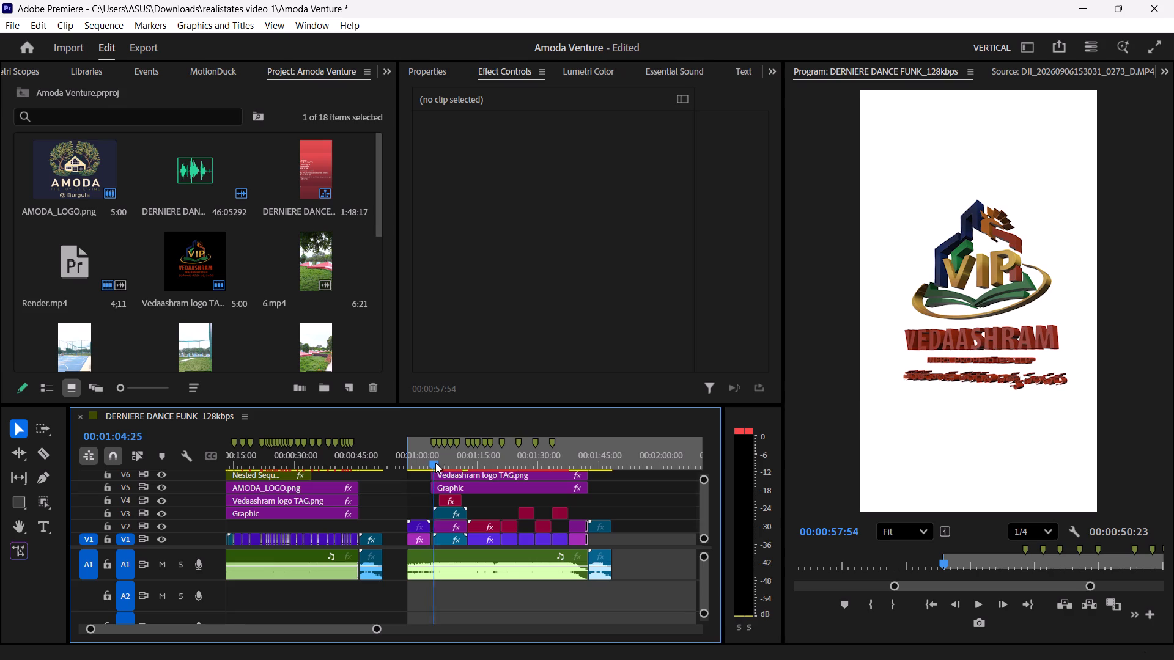
drag(435, 463, 429, 462)
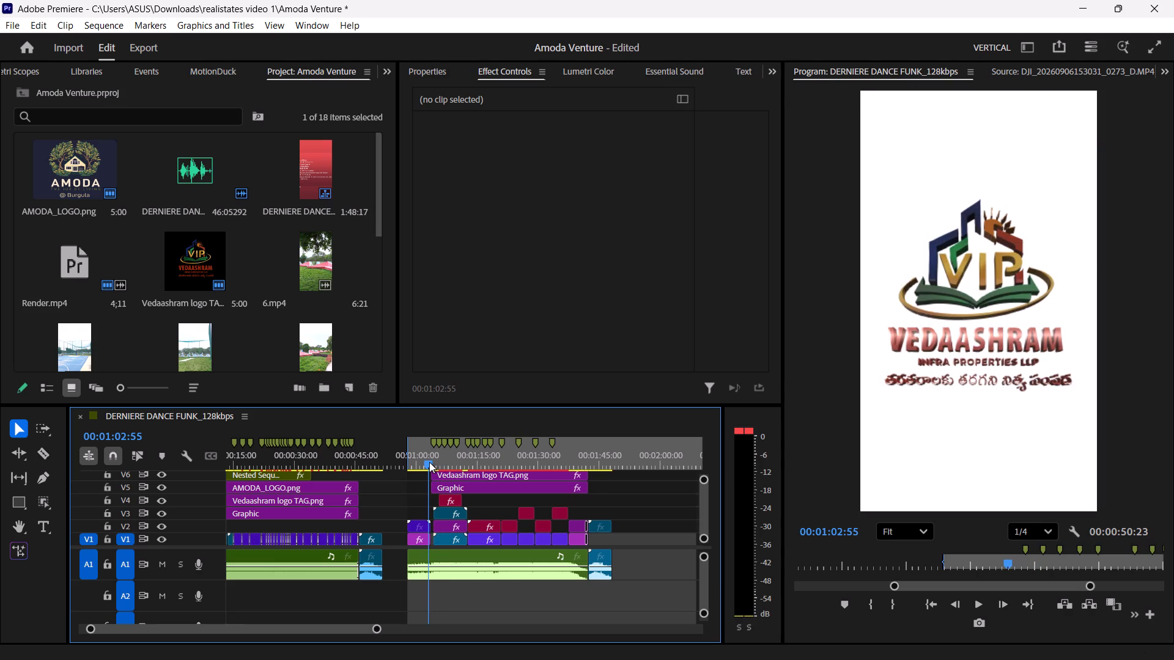
drag(429, 462, 429, 462)
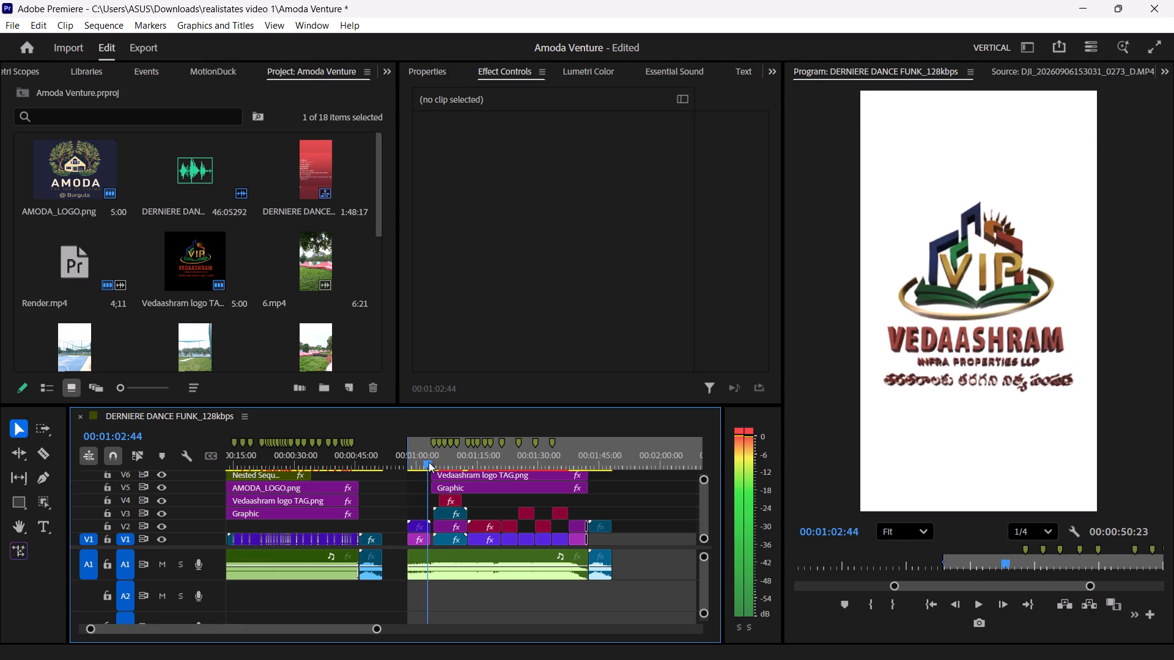
drag(429, 462, 449, 462)
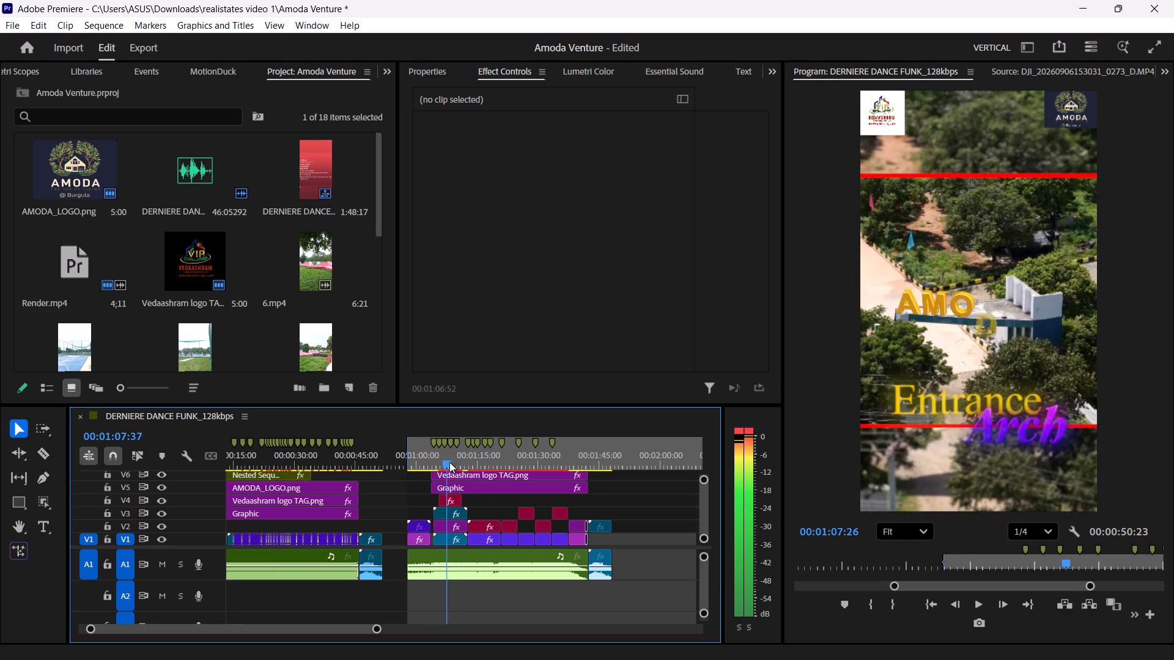
drag(449, 462, 456, 462)
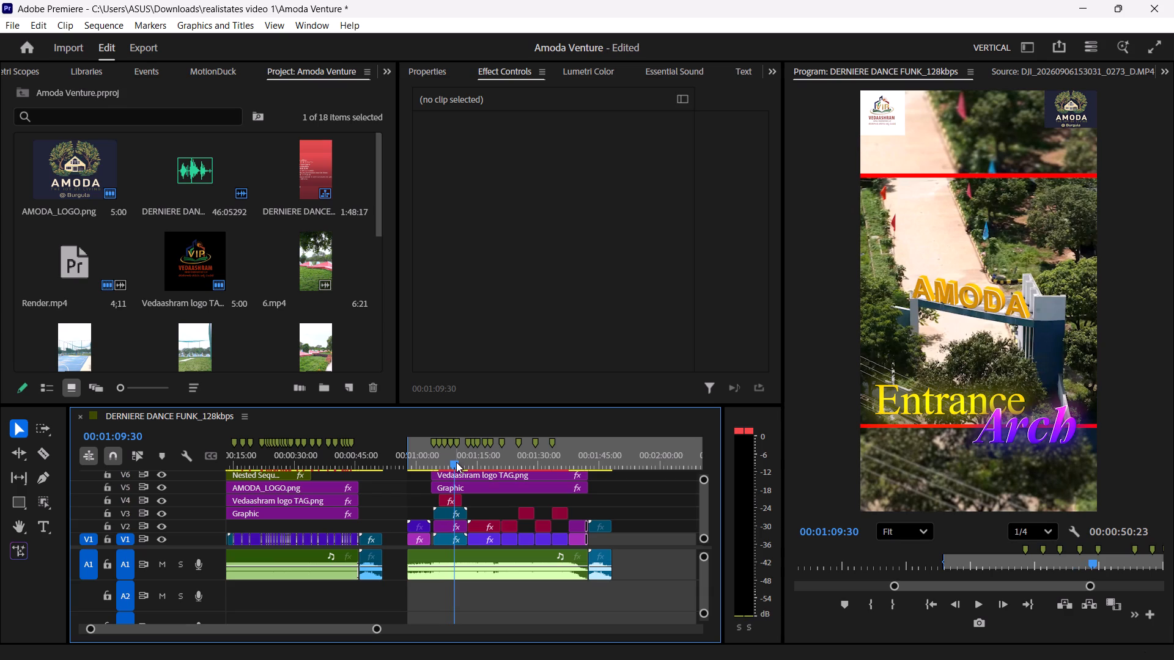
drag(456, 462, 471, 462)
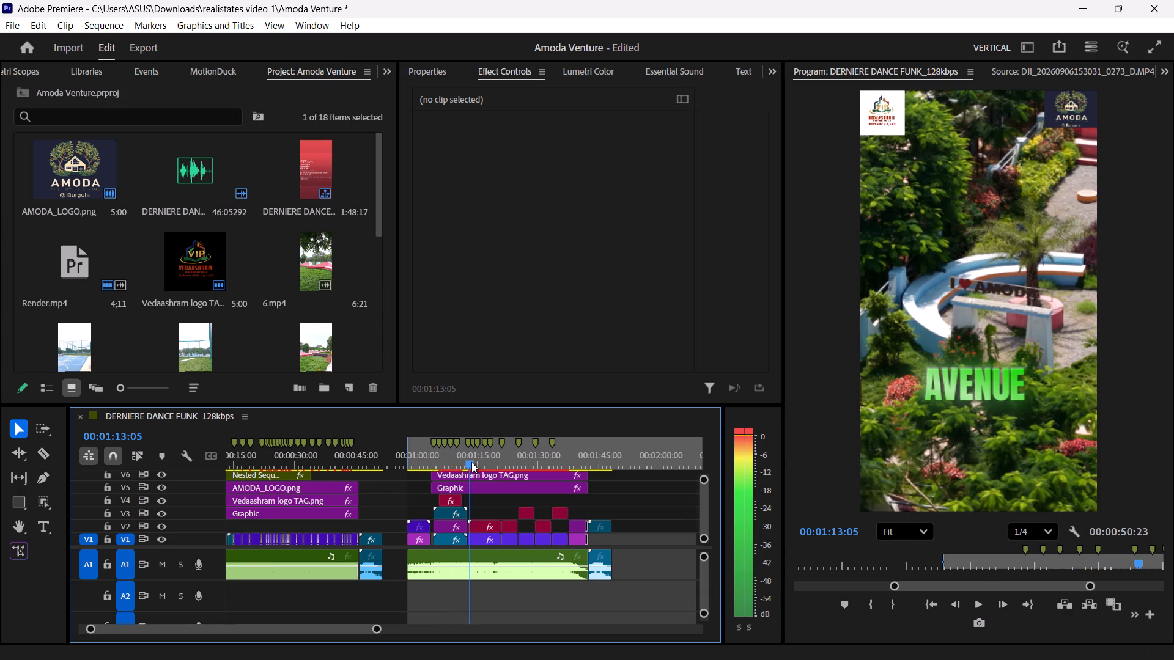
drag(471, 462, 456, 463)
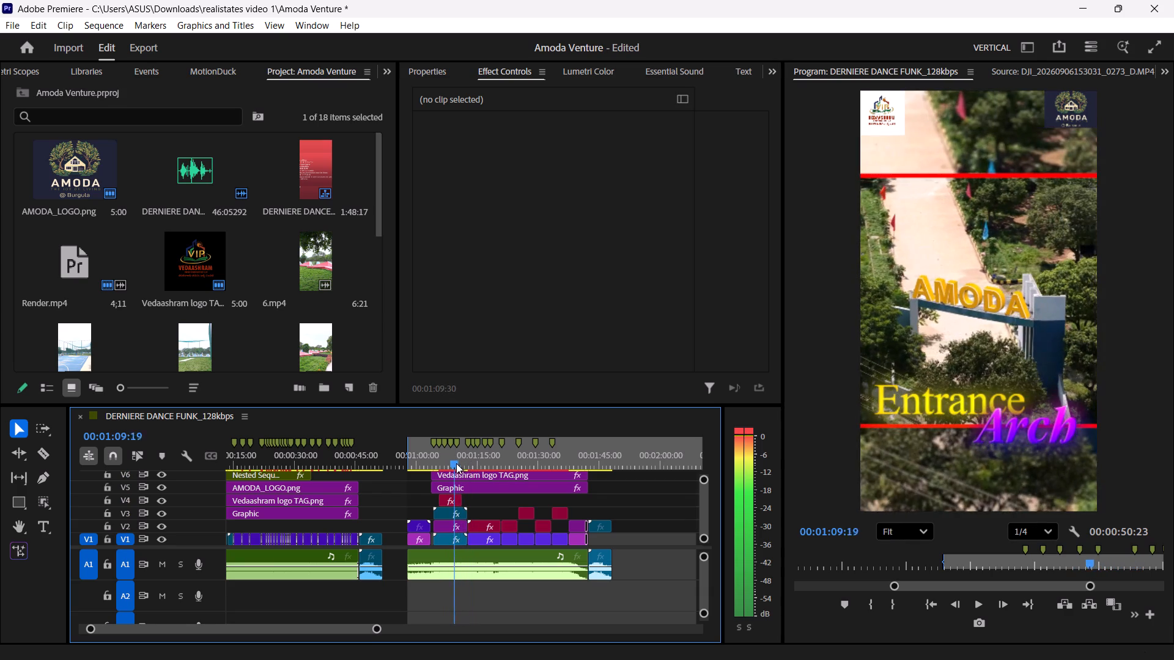
drag(456, 463, 476, 465)
key(space)
drag(484, 465, 494, 465)
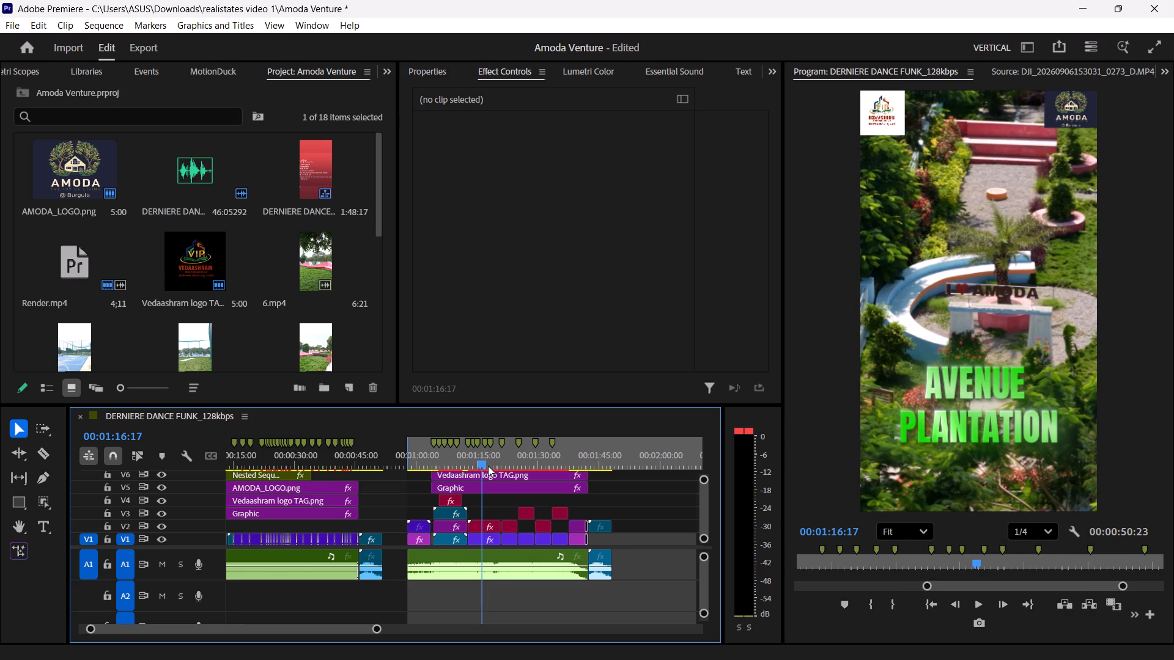
drag(488, 466, 493, 466)
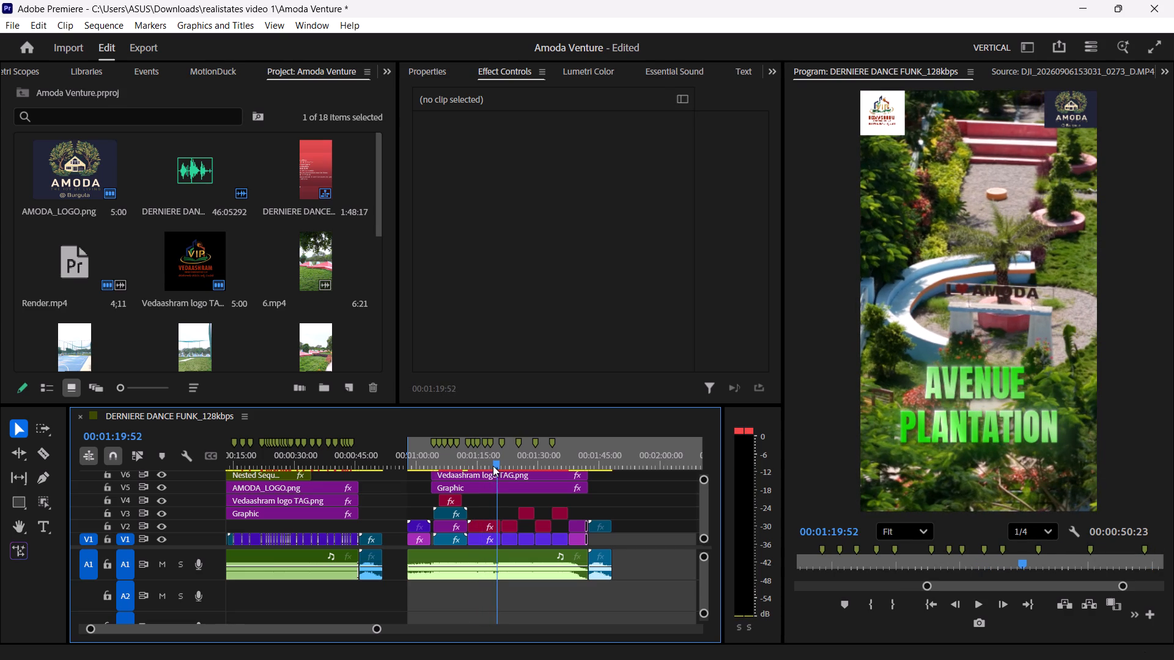
drag(493, 466, 497, 466)
key(space)
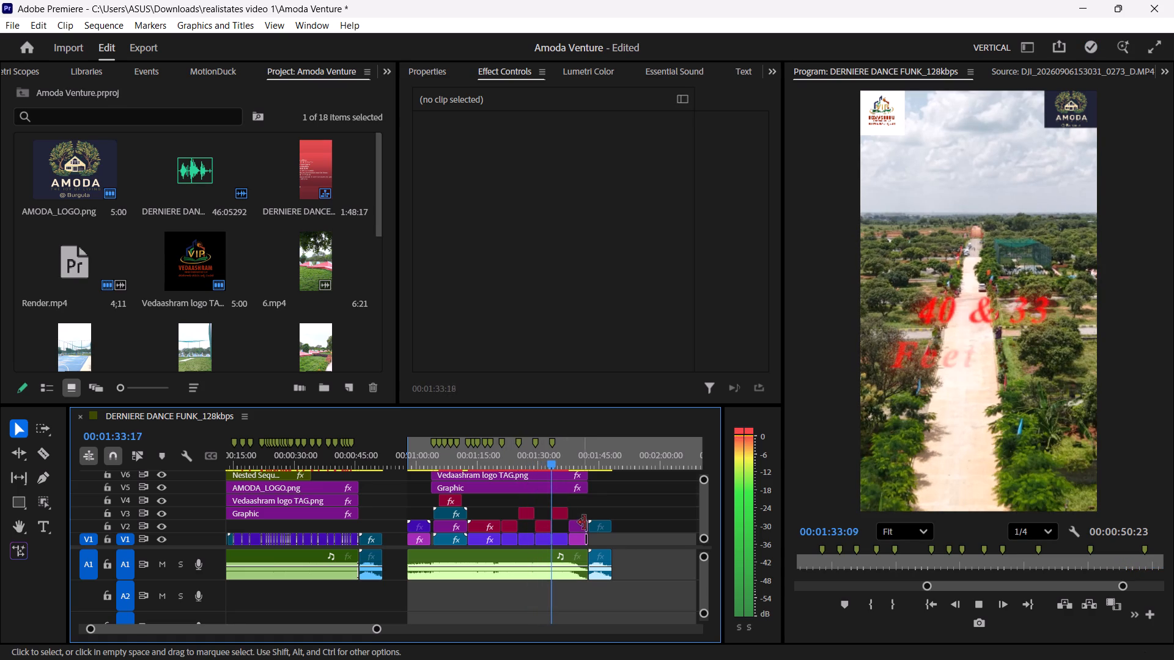
key(space)
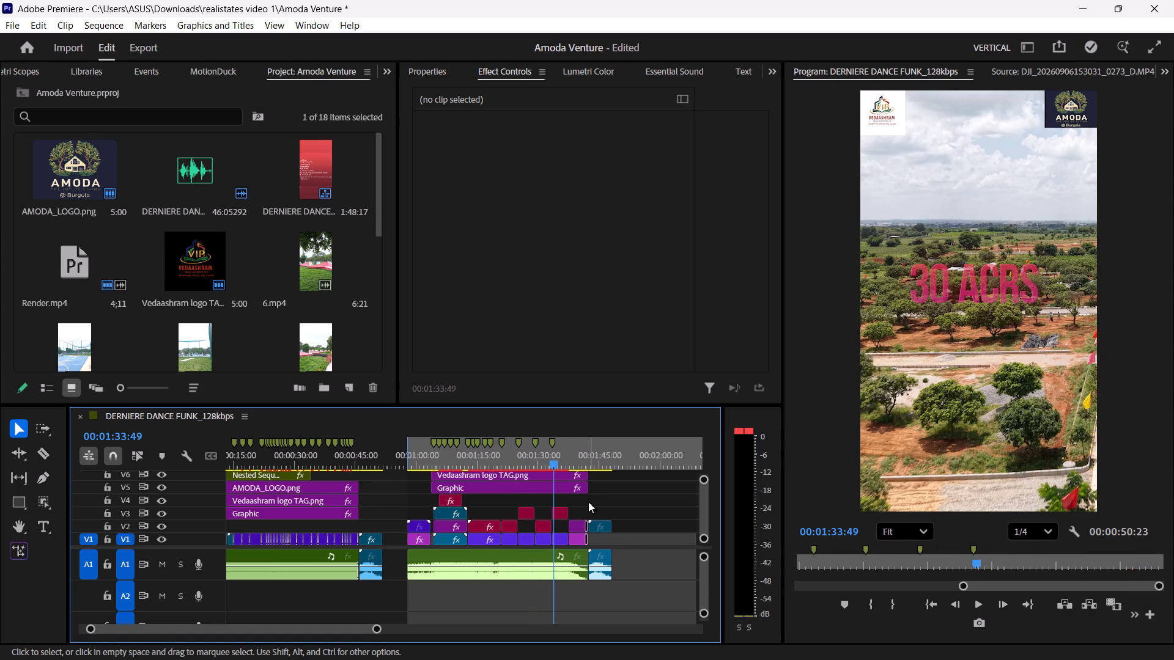
key(space)
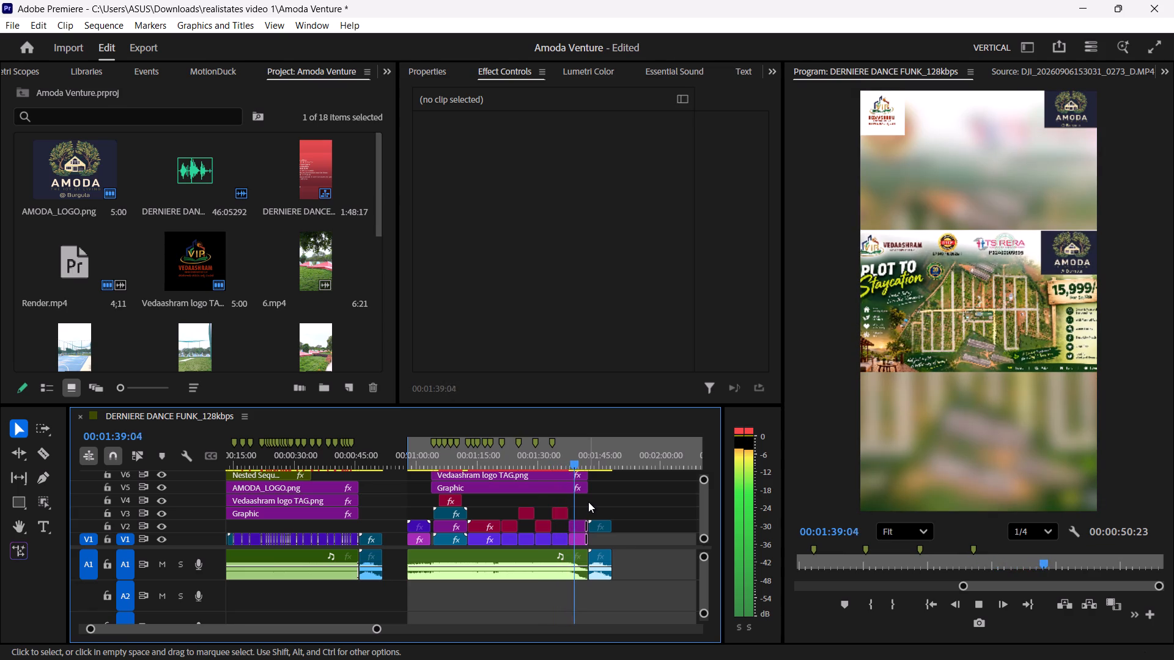
key(space)
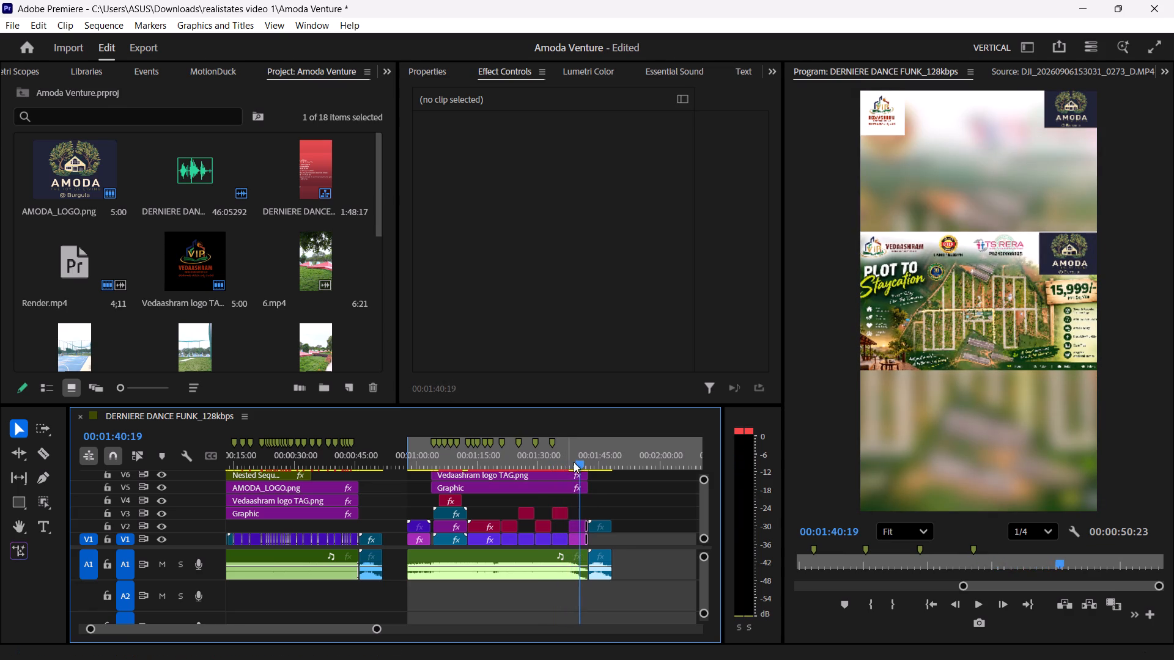
Replay the Entrance Arch section up to the Avenue Plantation title.
drag(575, 462, 436, 476)
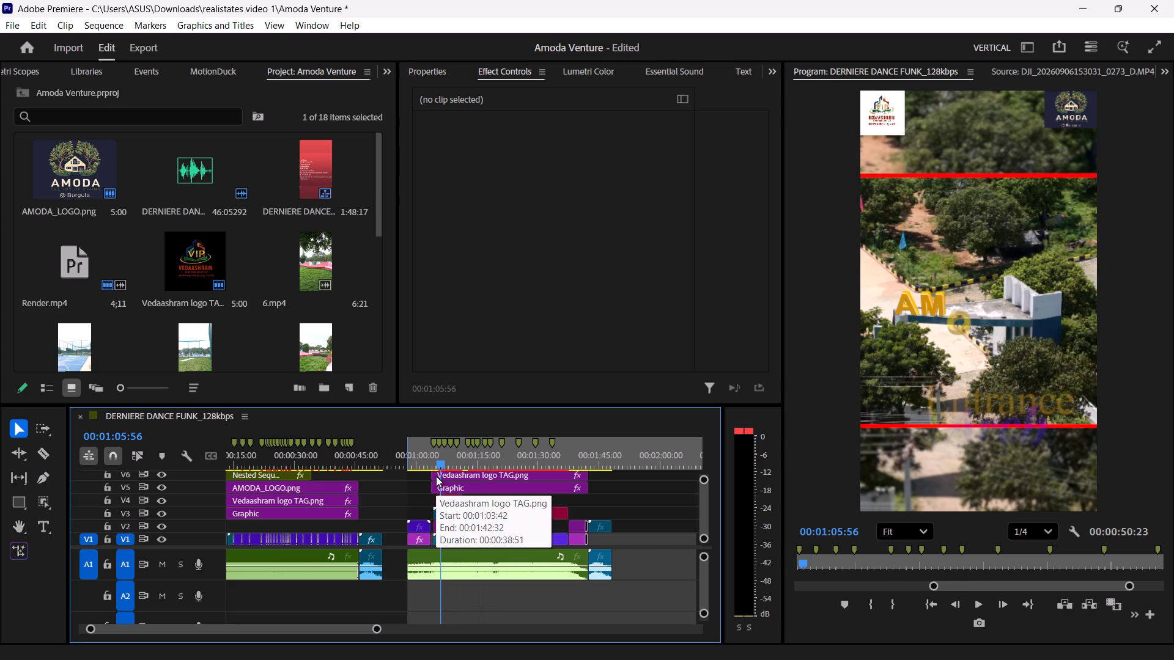
drag(436, 476, 433, 476)
key(space)
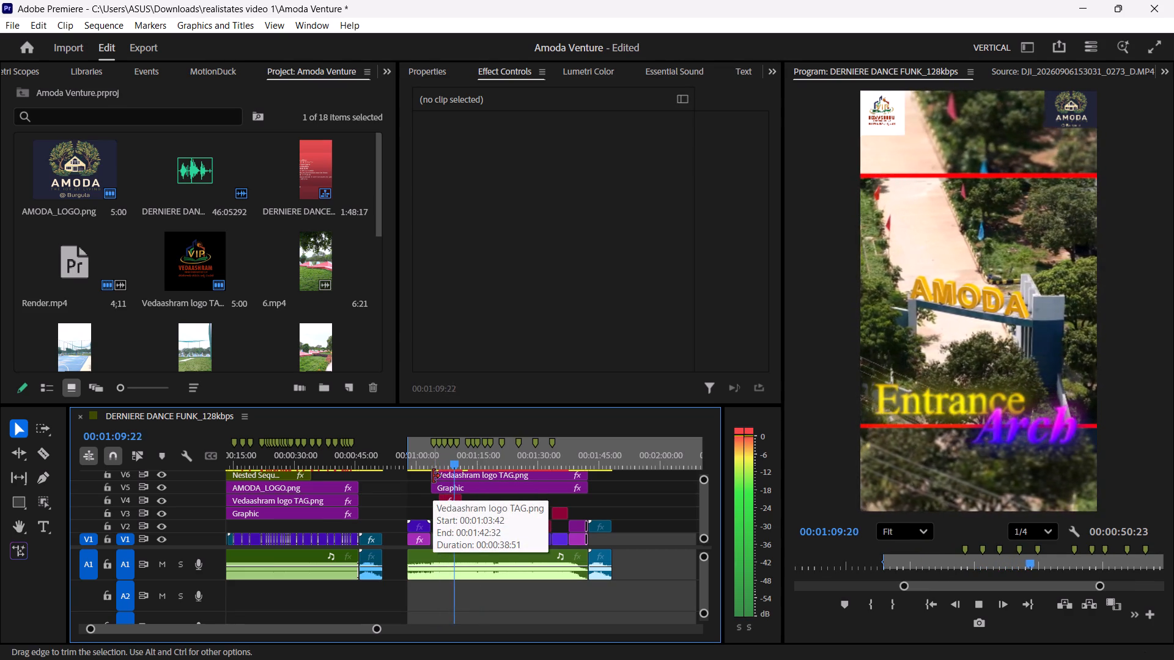
key(space)
key(space)
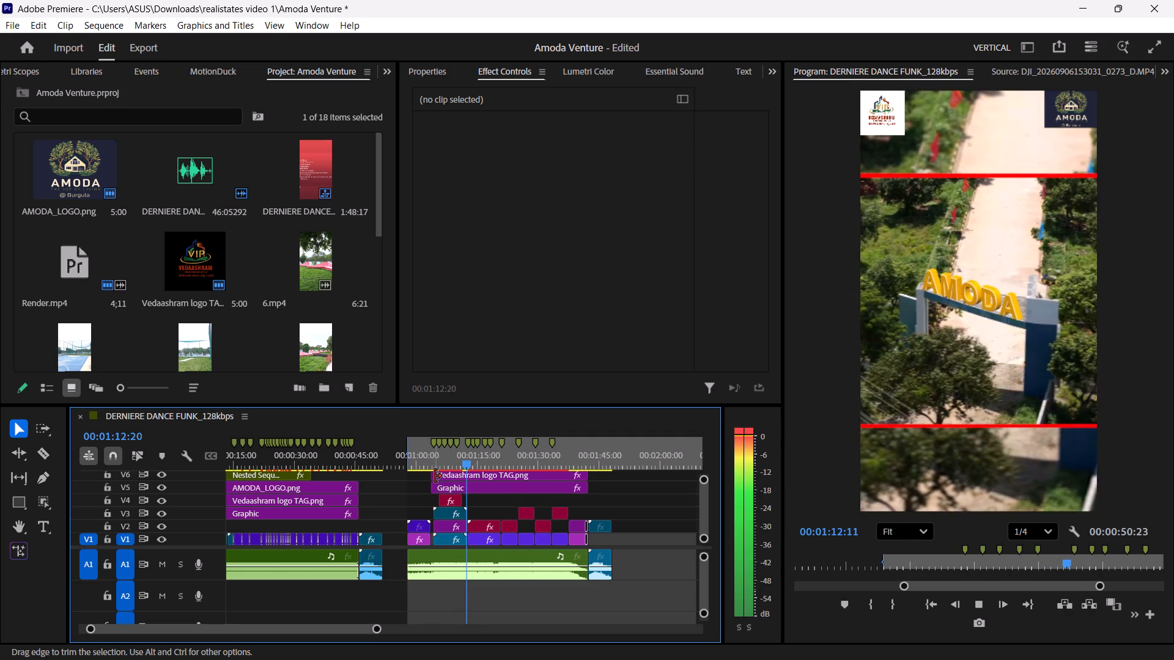
key(space)
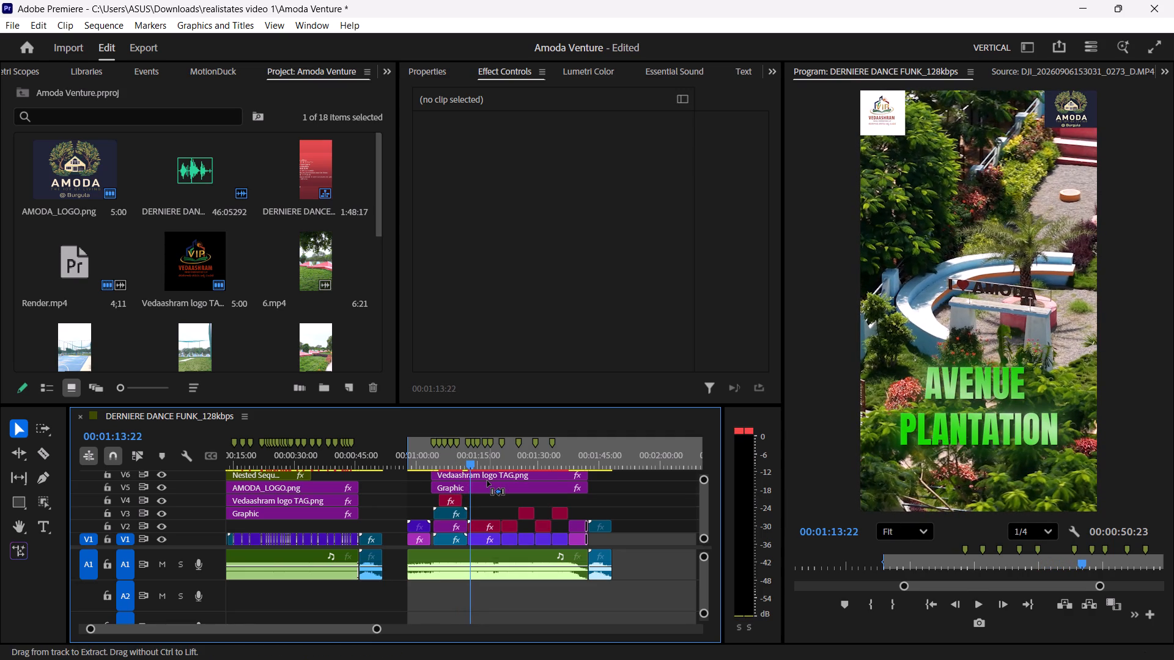
Save the Amoda Venture project.
key(ctrl+s)
Jump back through the second video's edit points and replay the VIP Vedaashram logo intro.
click(484, 502)
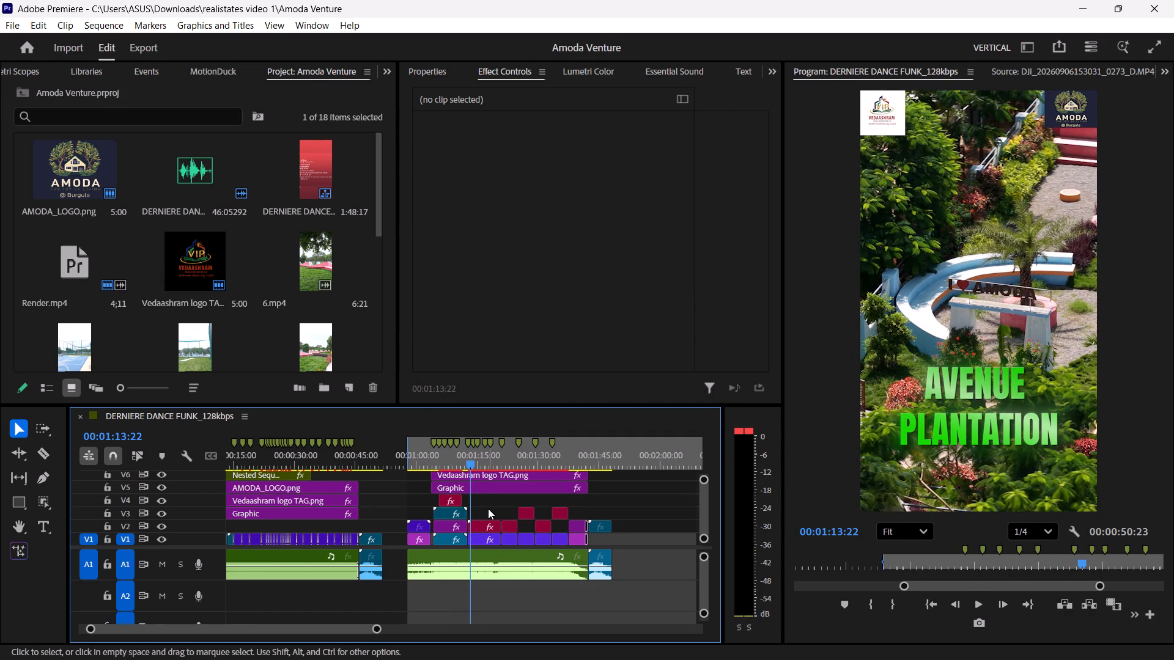
key(Up)
key(Up)
key(Up)
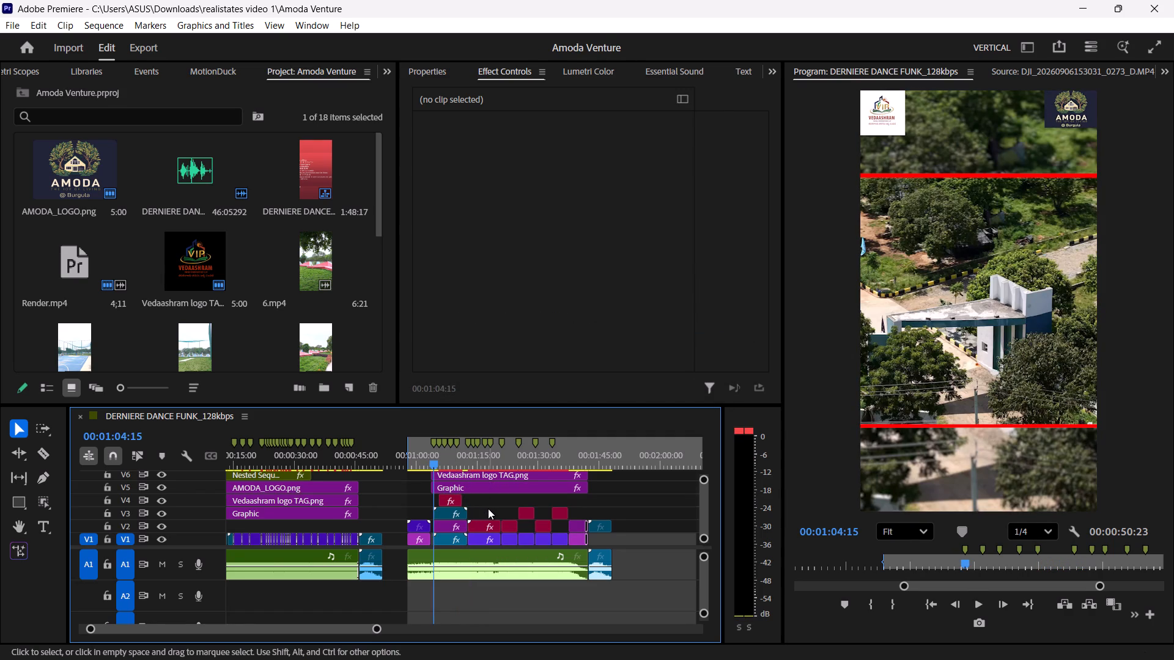
key(Up)
key(space)
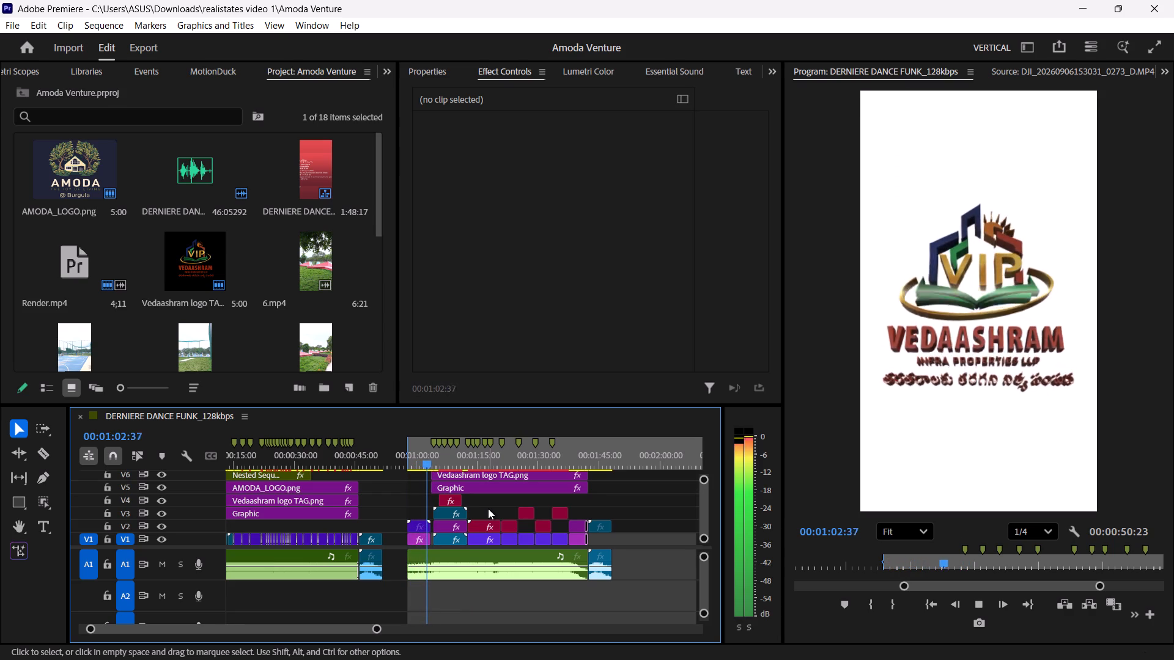
key(space)
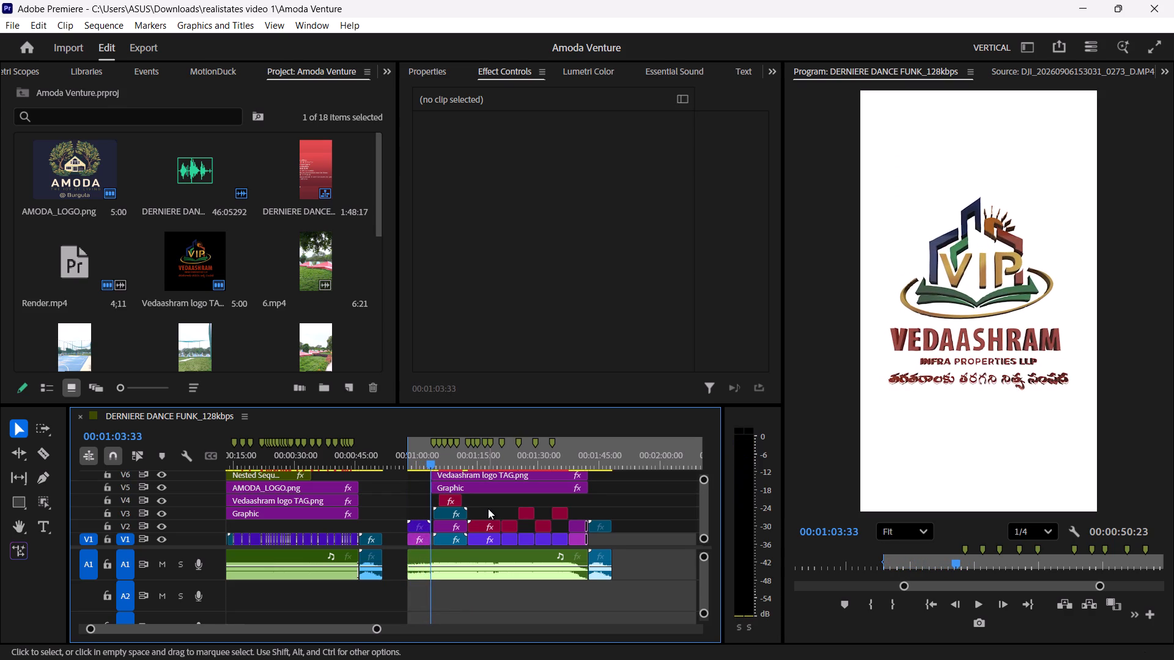
Save the project again after reviewing the intro.
key(ctrl+s)
key(ctrl+s)
key(ctrl+s)
key(ctrl+s)
key(ctrl+s)
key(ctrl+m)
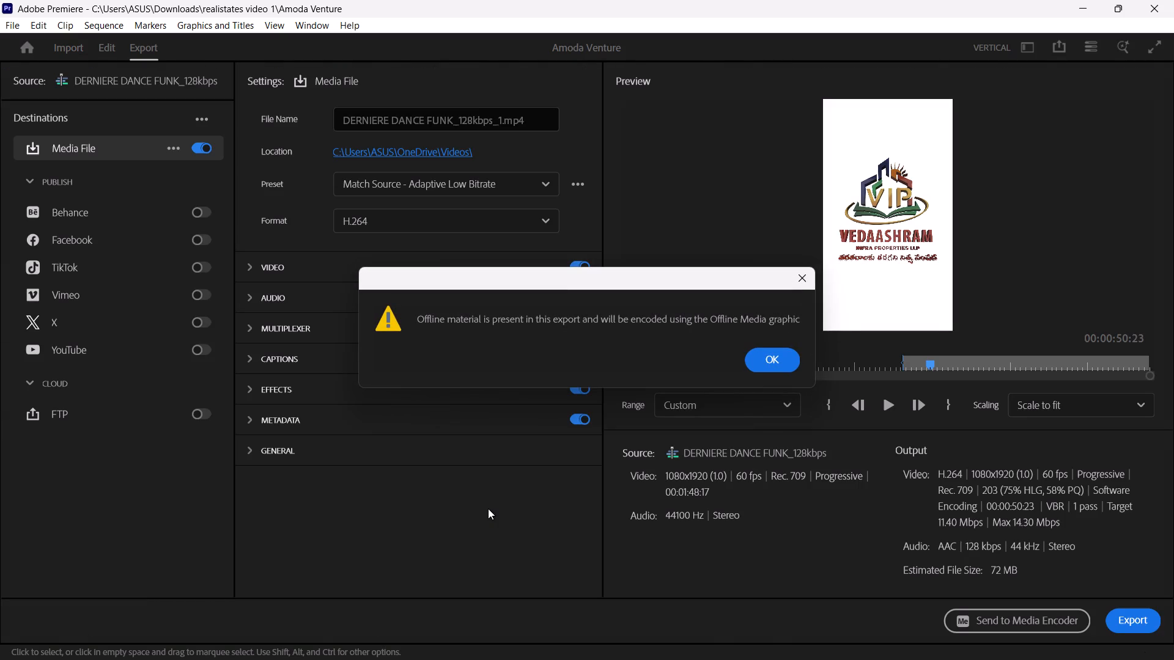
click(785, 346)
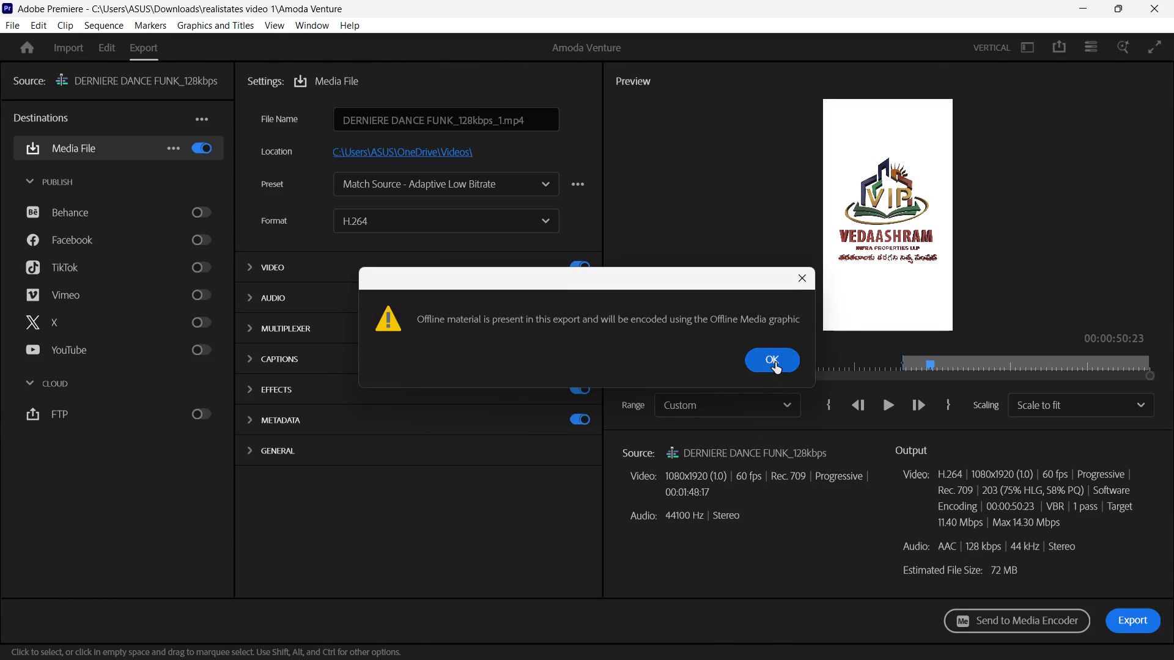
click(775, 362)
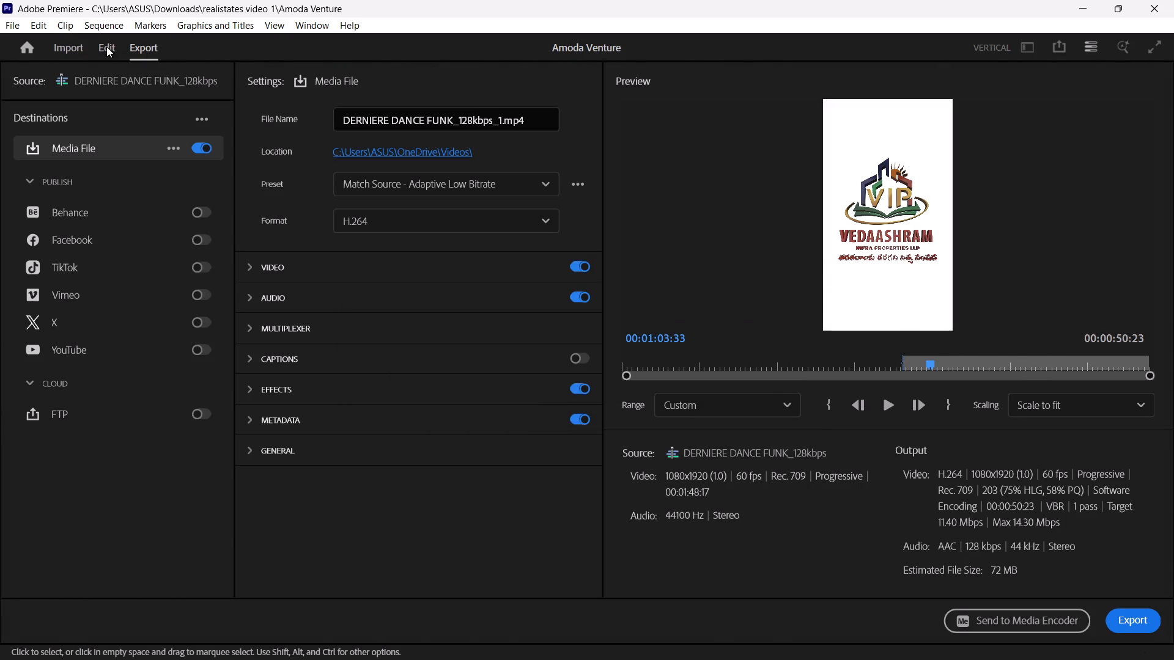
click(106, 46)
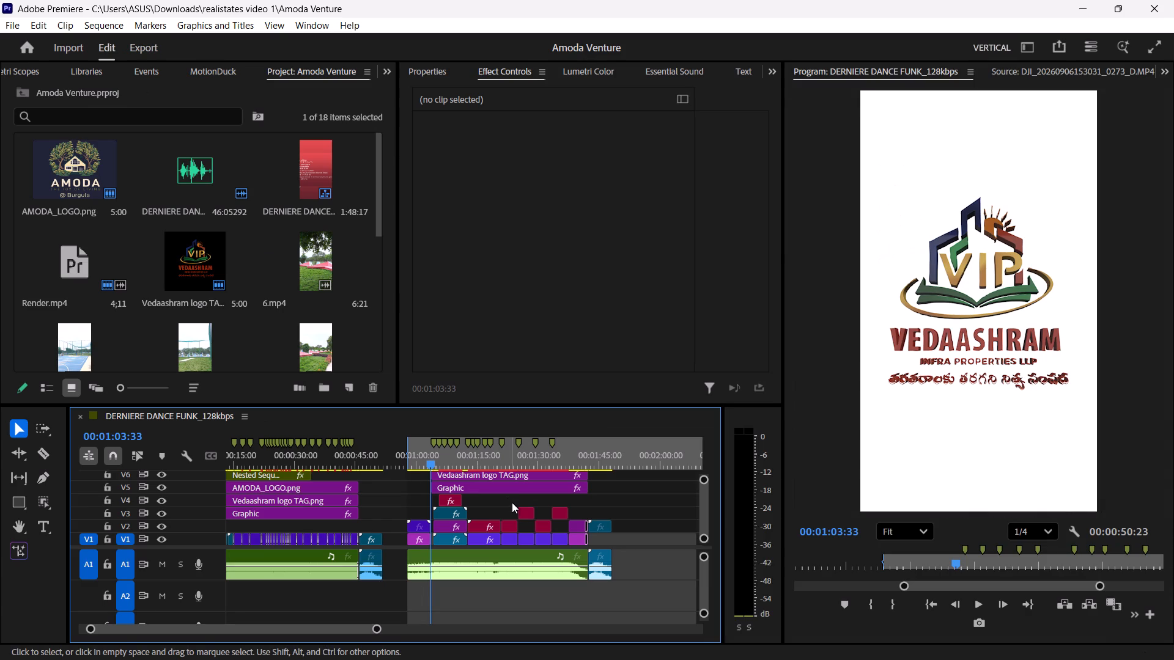
Open the sequence's export settings, accept the offline material notice, and set the preview playhead to 00:00:57:54.
click(512, 503)
key(ctrl+m)
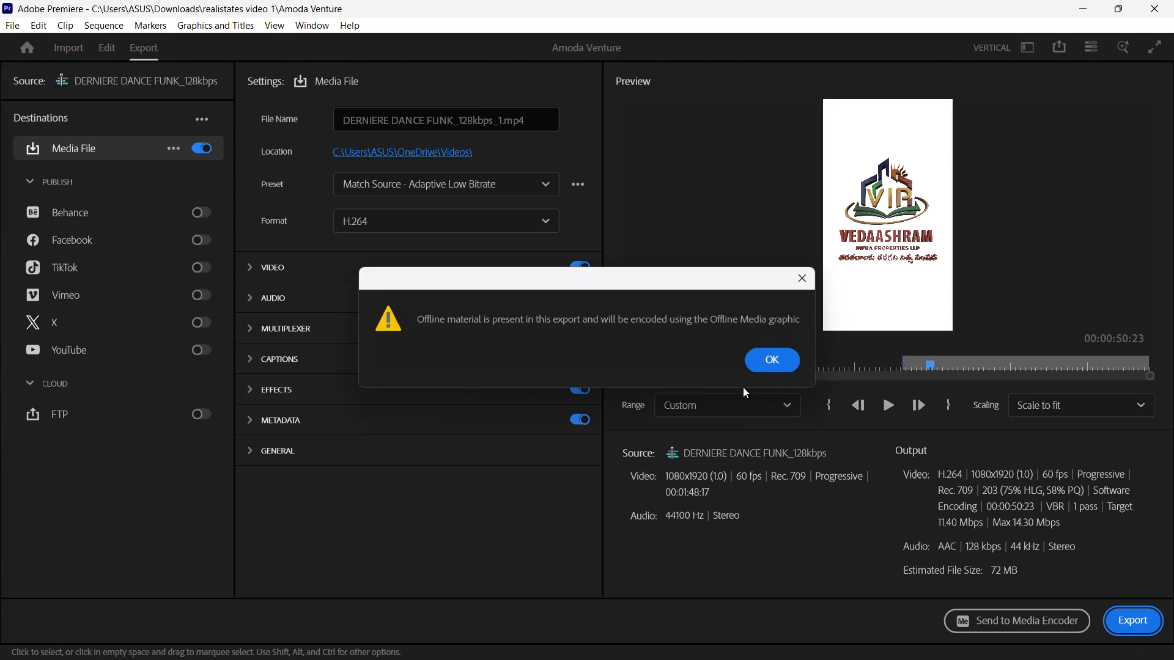
click(773, 356)
click(690, 337)
key(ctrl+v)
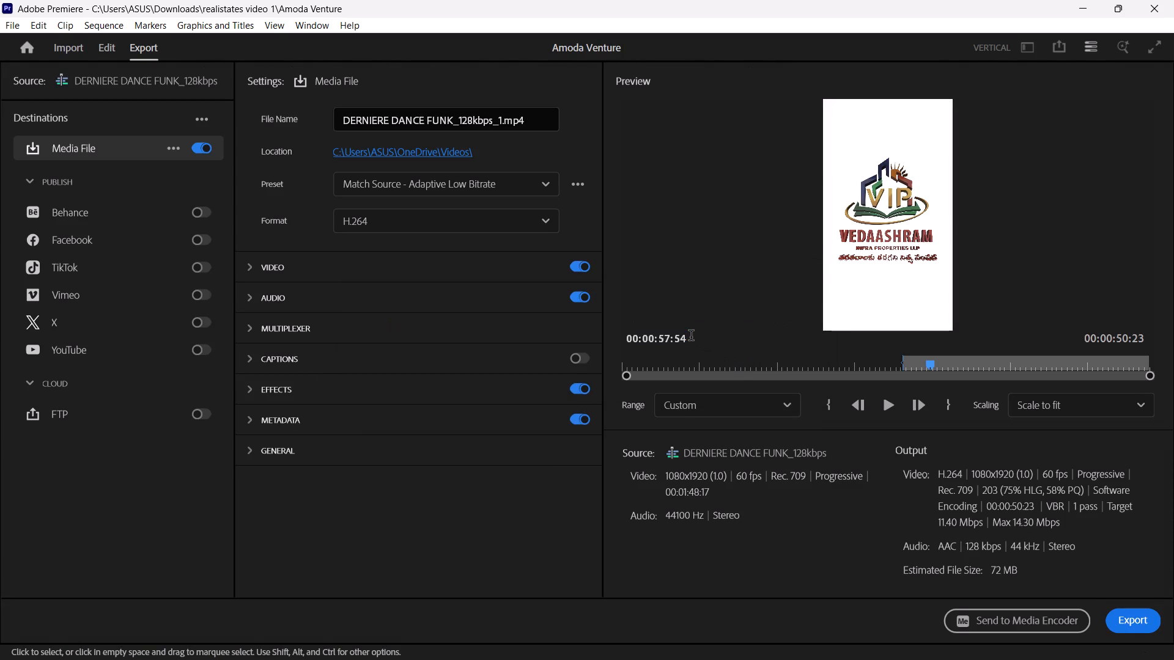
click(682, 309)
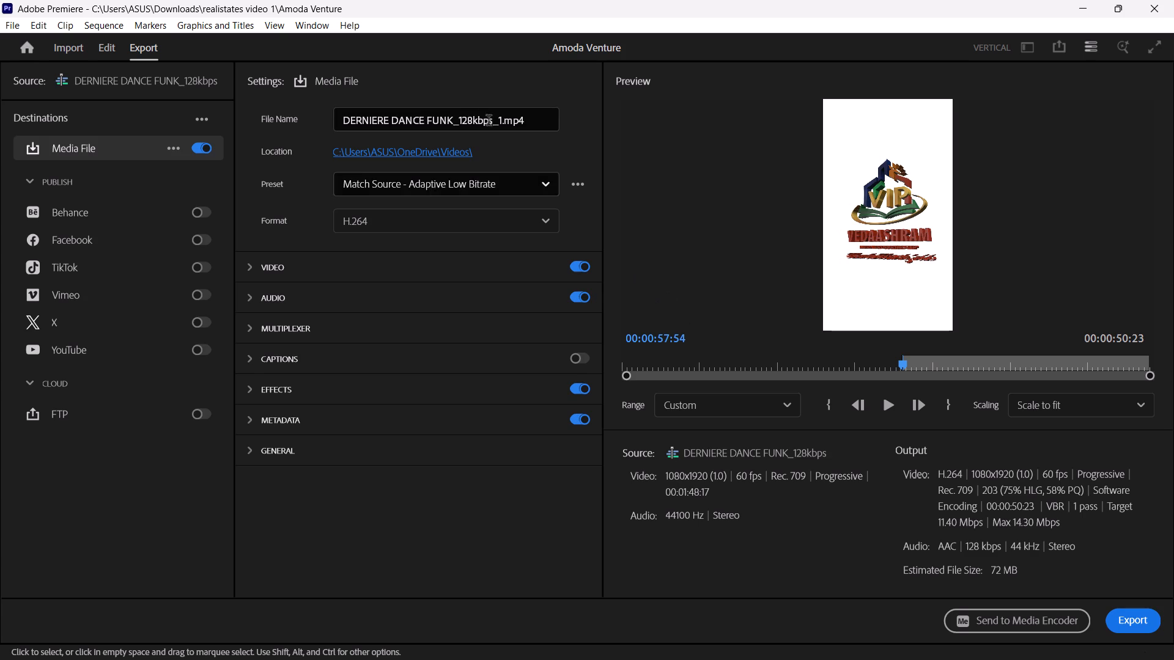
Rename the export file as Amoda.
click(488, 118)
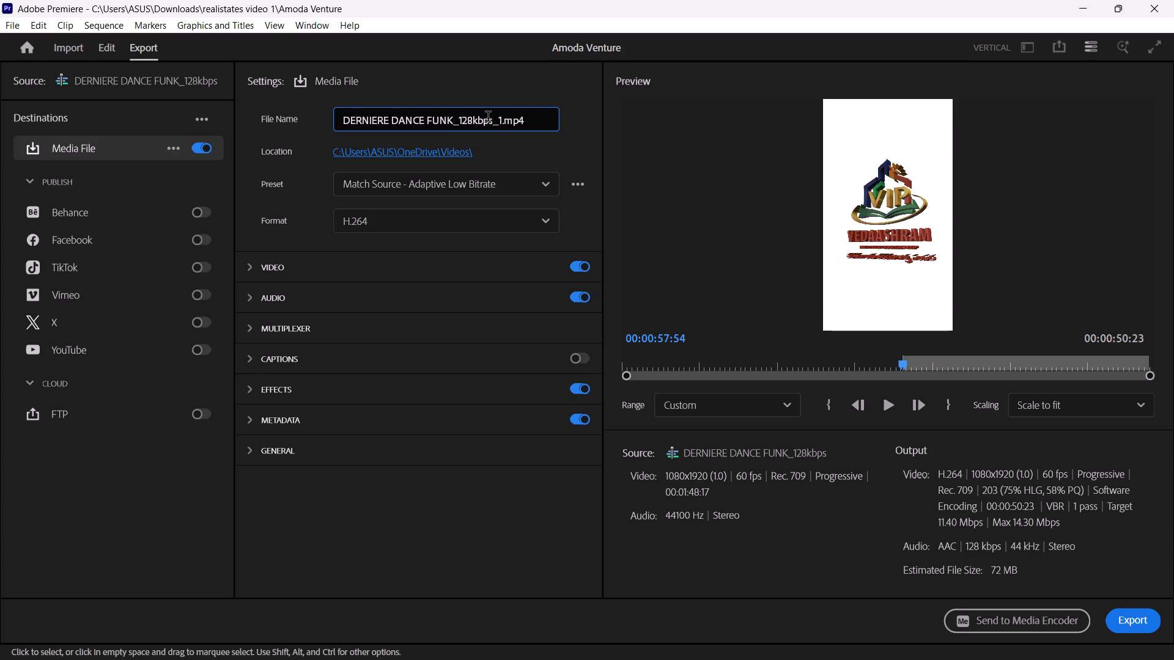
key(ctrl+a)
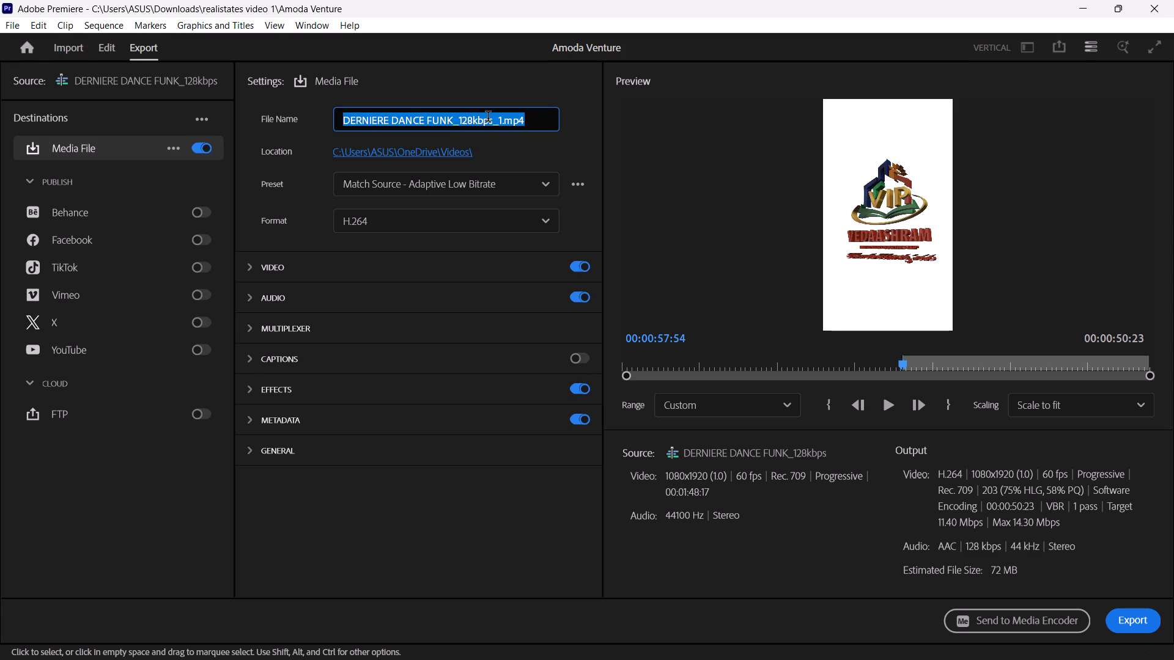
key(v)
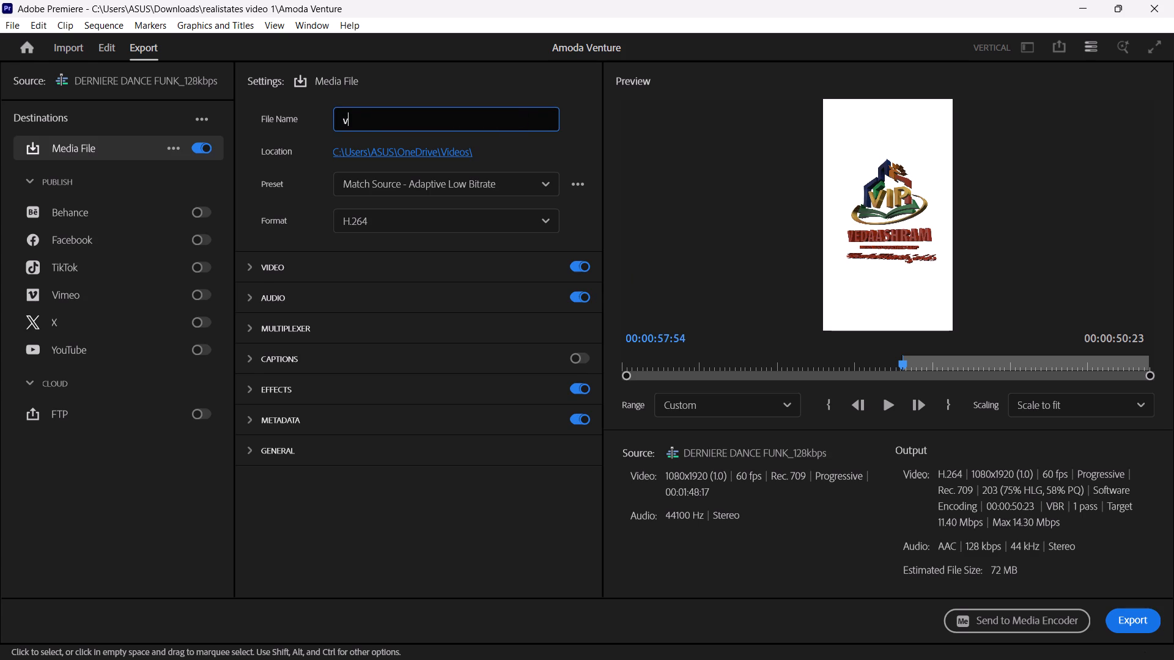
key(BackSpace)
key(BackSpace)
text(in)
key(BackSpace)
key(BackSpace)
key(BackSpace)
text(Amoda)
click(559, 67)
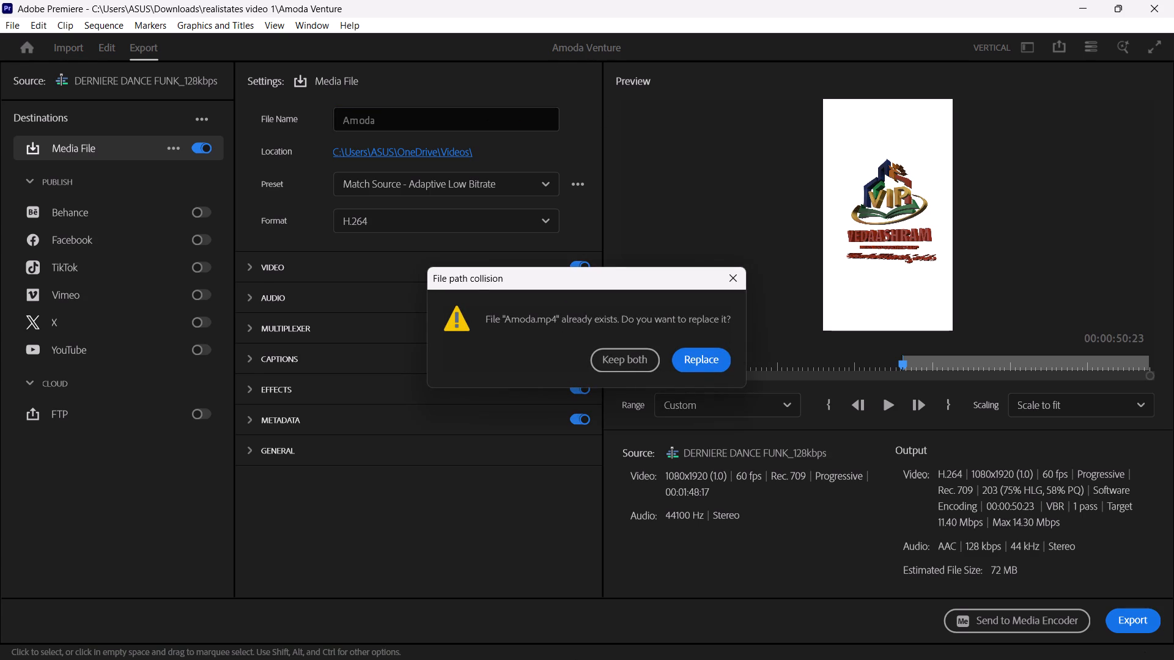
Switch to File Explorer and play the existing AMODA video in the Videos folder to check its content.
click(526, 643)
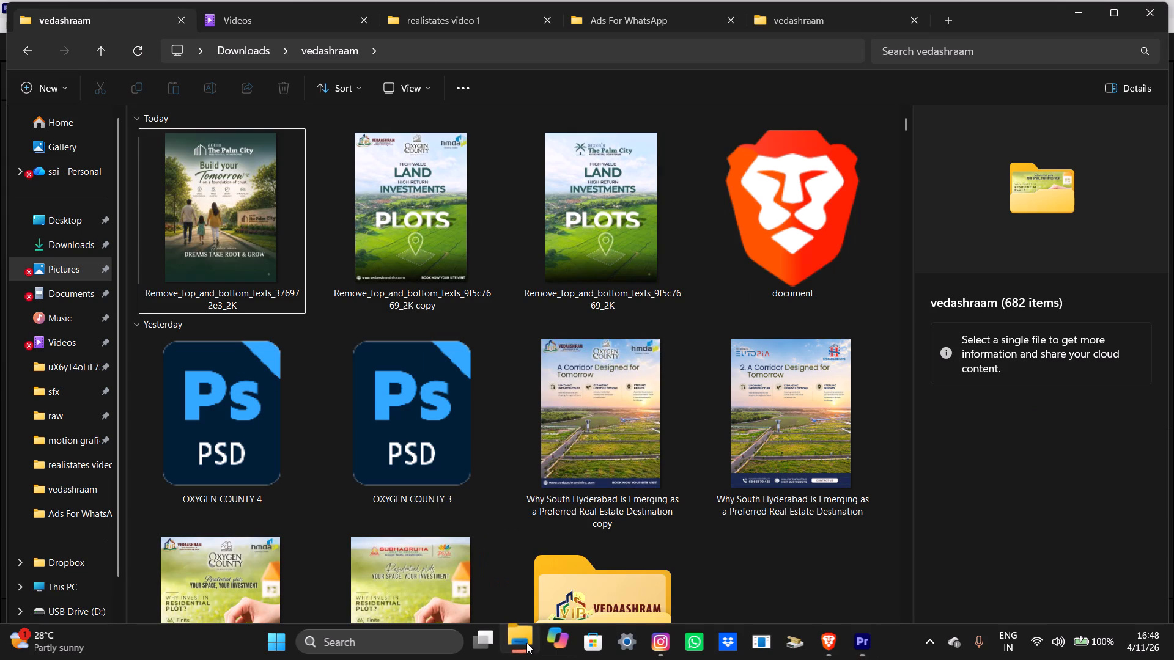
click(217, 12)
scroll(657, 439, down, 3)
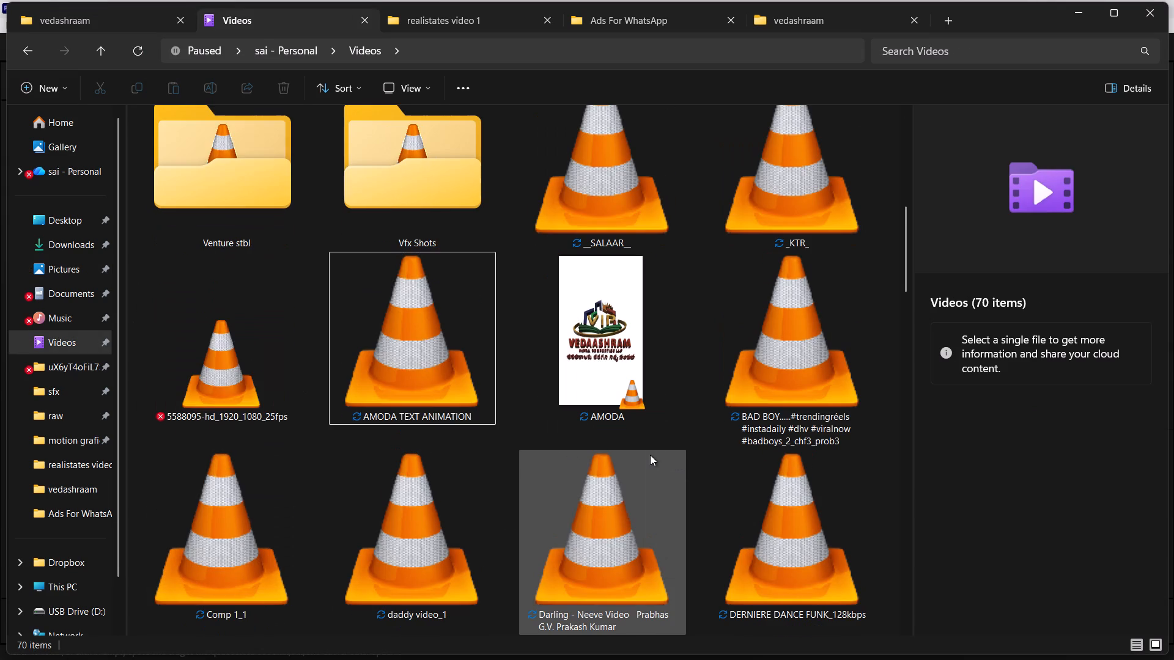
double_click(626, 362)
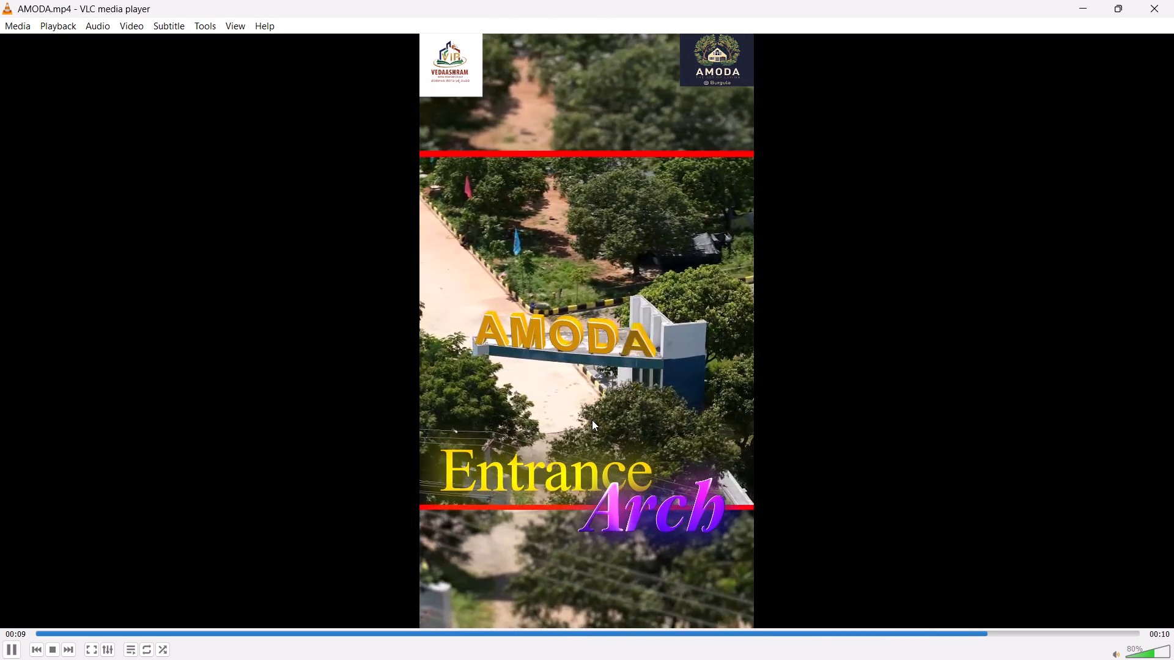
click(1173, 0)
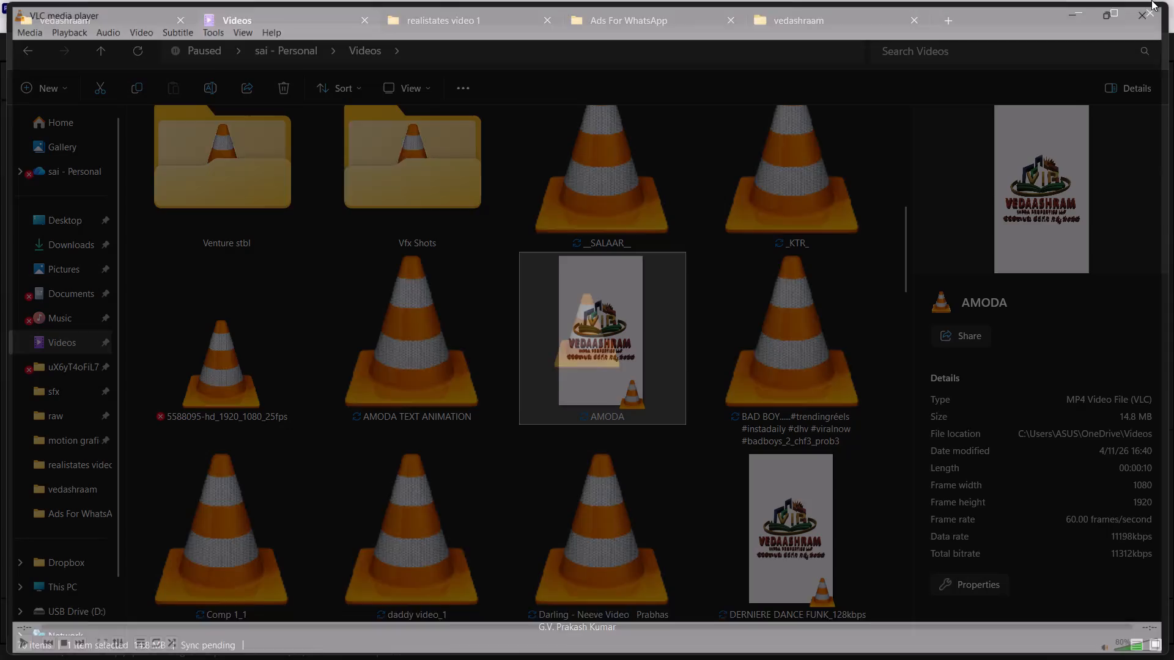
Delete the old AMODA and DERNIERE DANCE FUNK_128kbps videos from the Videos folder.
click(839, 354)
click(637, 359)
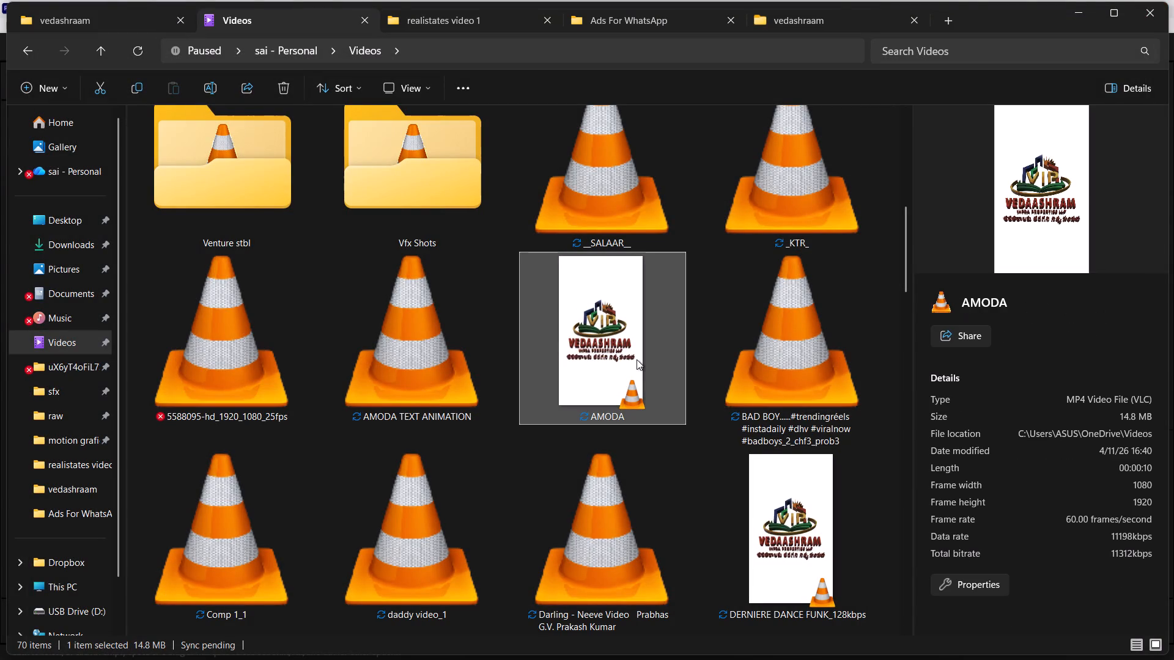
click(777, 400)
click(630, 406)
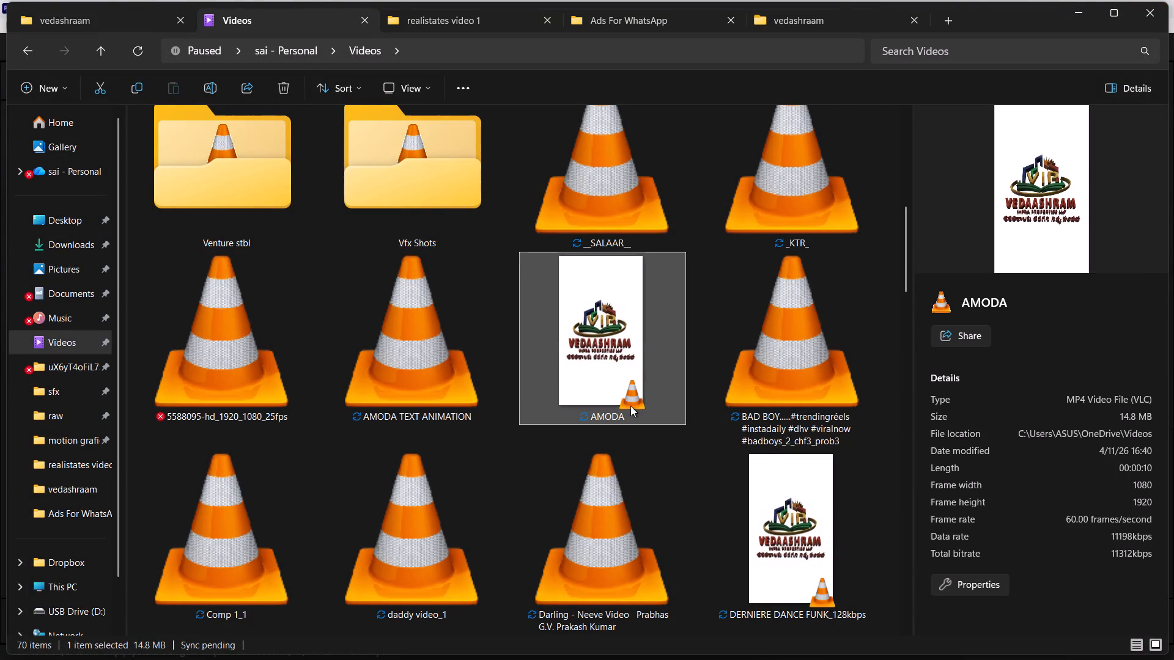
key(Delete)
click(607, 555)
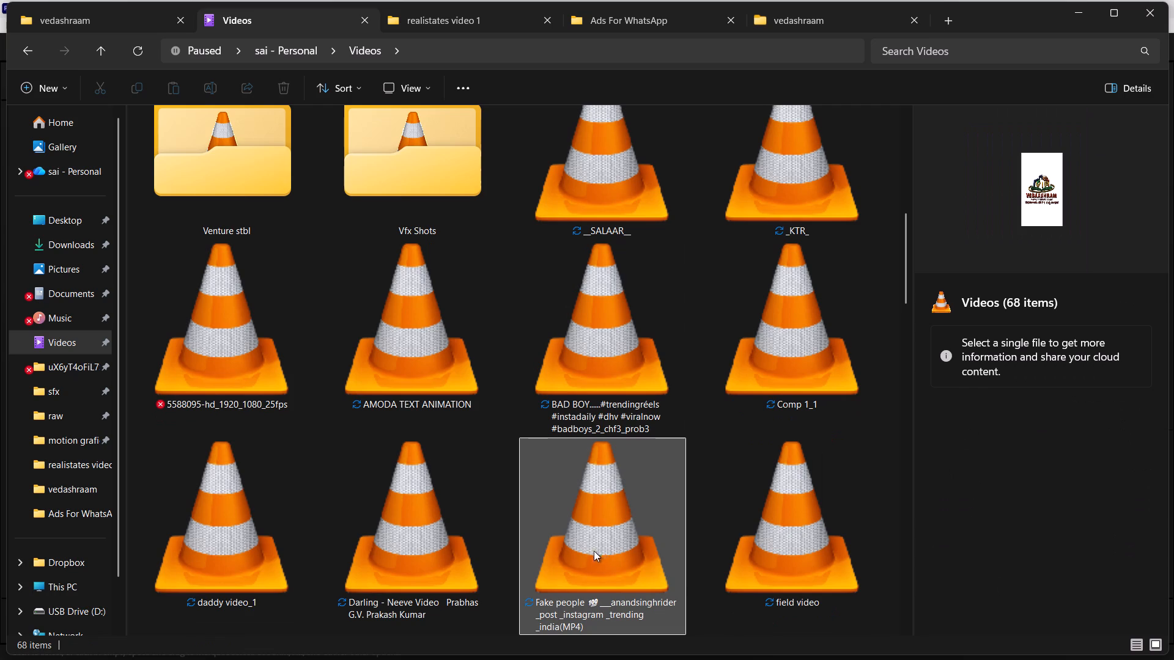
Preview the AMODA TEXT ANIMATION video and look through the remaining files in the Videos folder.
scroll(572, 488, up, 1)
double_click(436, 422)
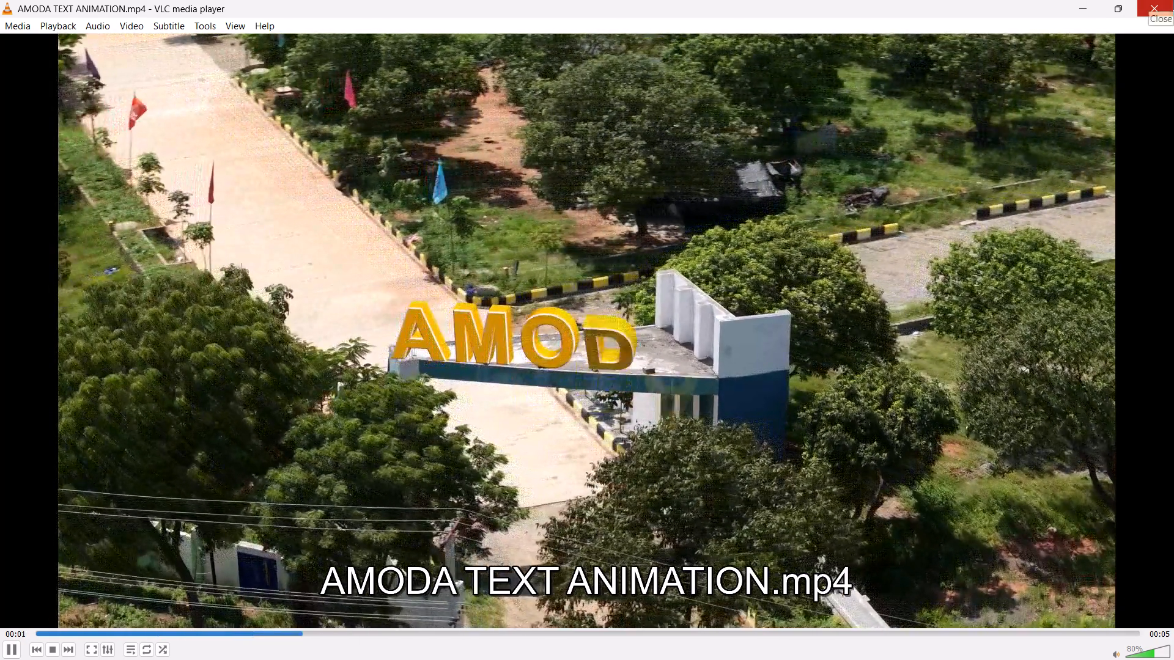
click(1173, 0)
scroll(715, 306, down, 1)
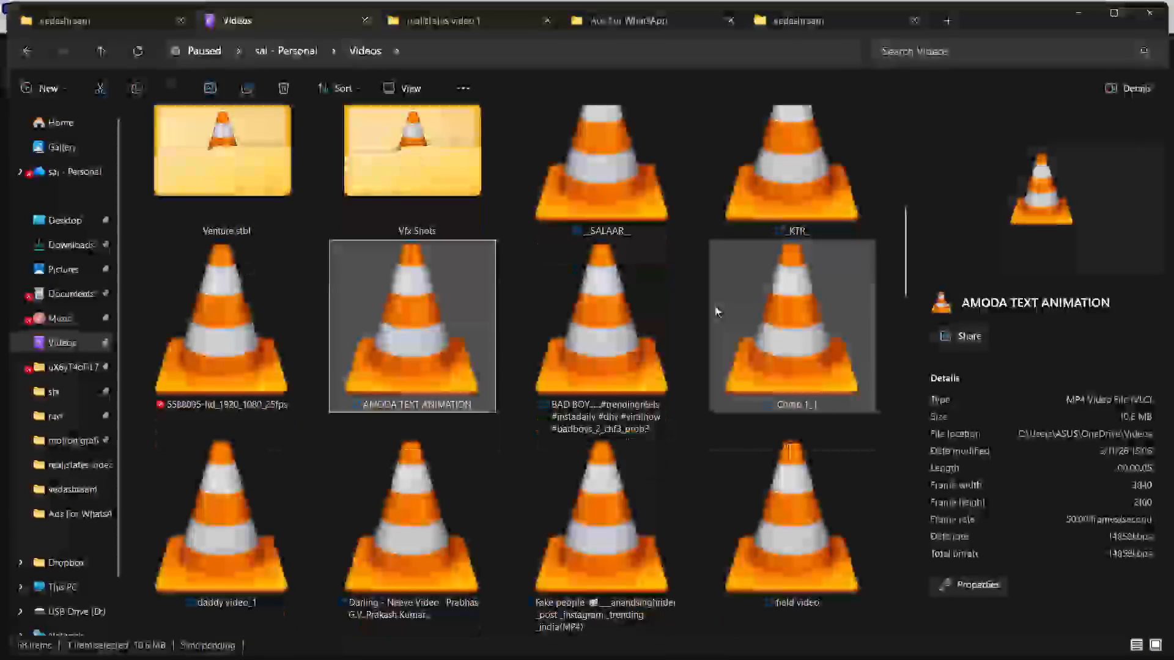
scroll(707, 317, down, 14)
Switch back to Premiere and dismiss the File path collision dialog without choosing Replace or Keep both.
click(852, 648)
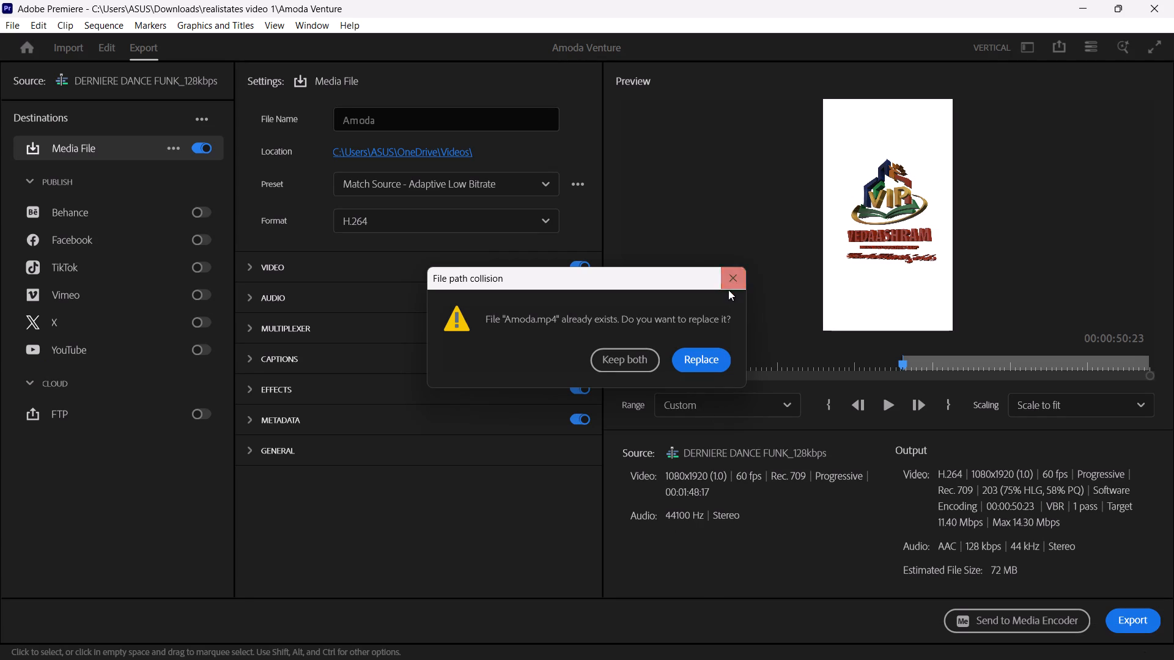
click(728, 290)
click(726, 286)
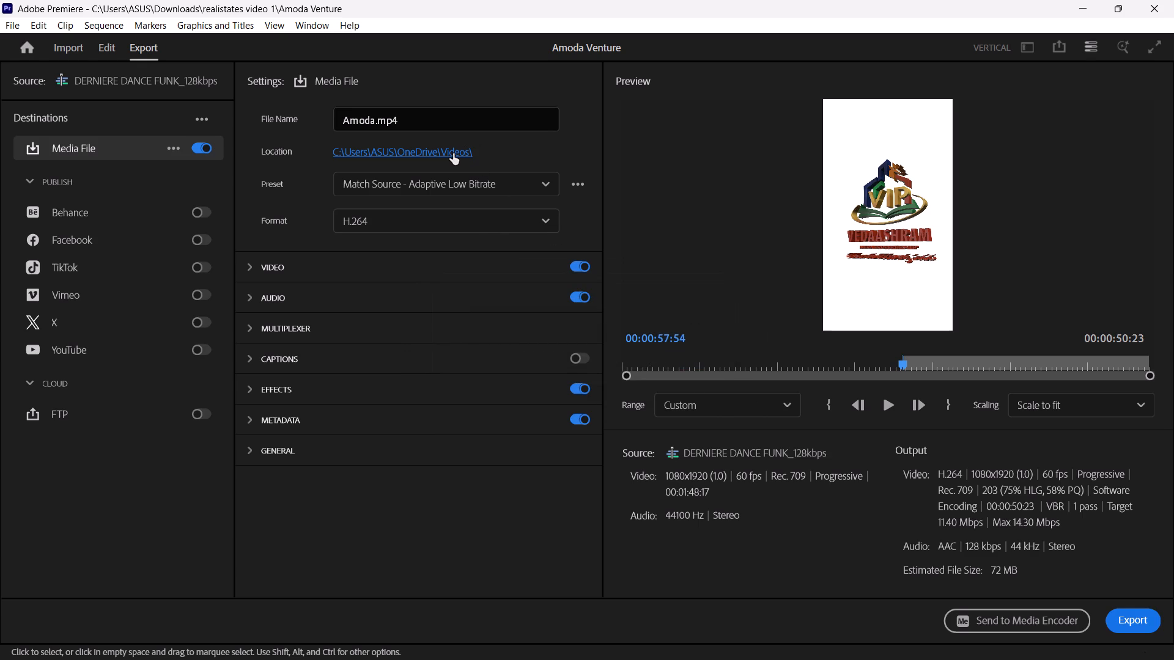
Send the Amoda.mp4 export to Adobe Media Encoder, accepting the offline media warning.
click(985, 568)
click(1019, 618)
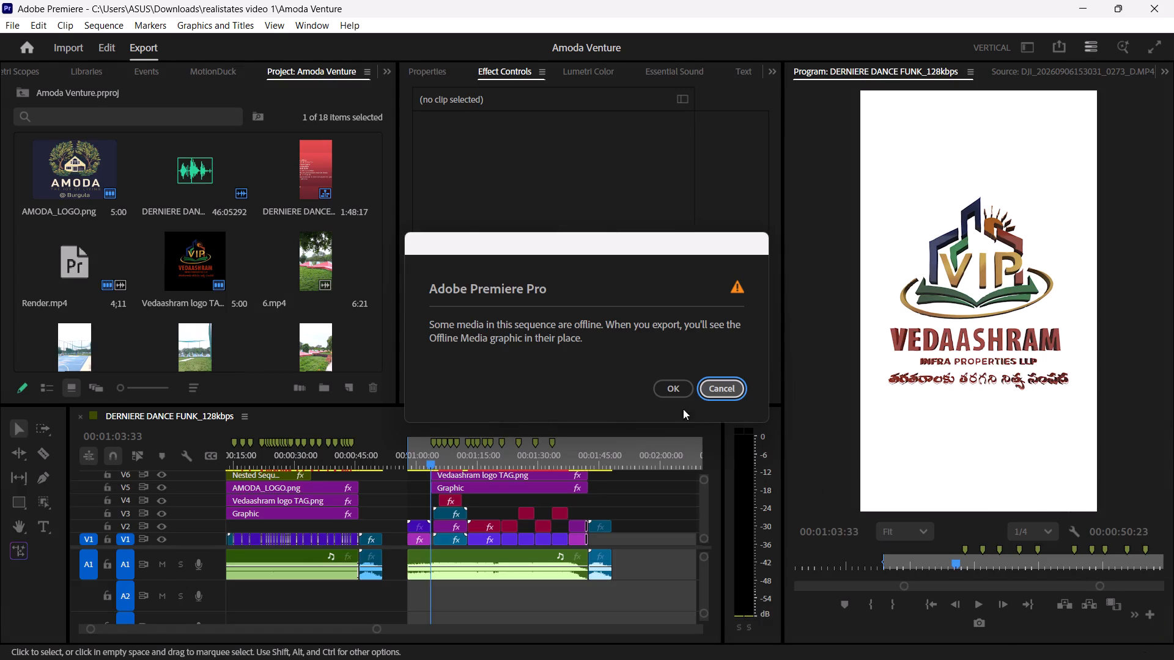
click(676, 392)
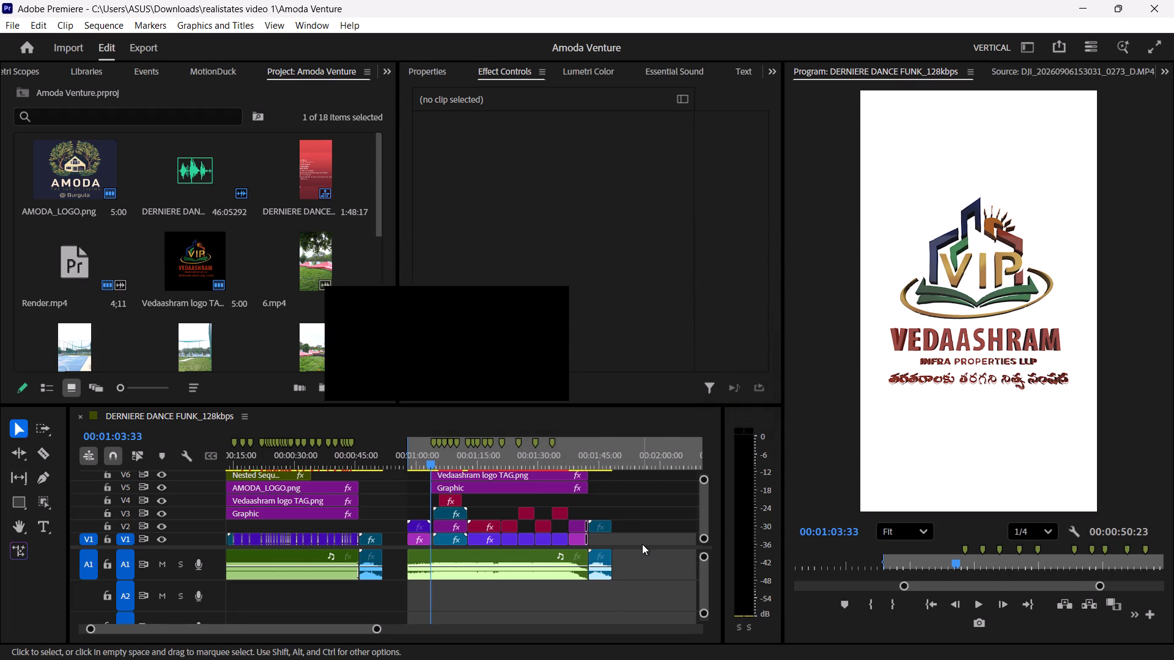
Open the user's %temp% folder and delete all its contents, skipping in-use items and abandoning the deletion at the io.blinkl permission prompt.
key(super+r)
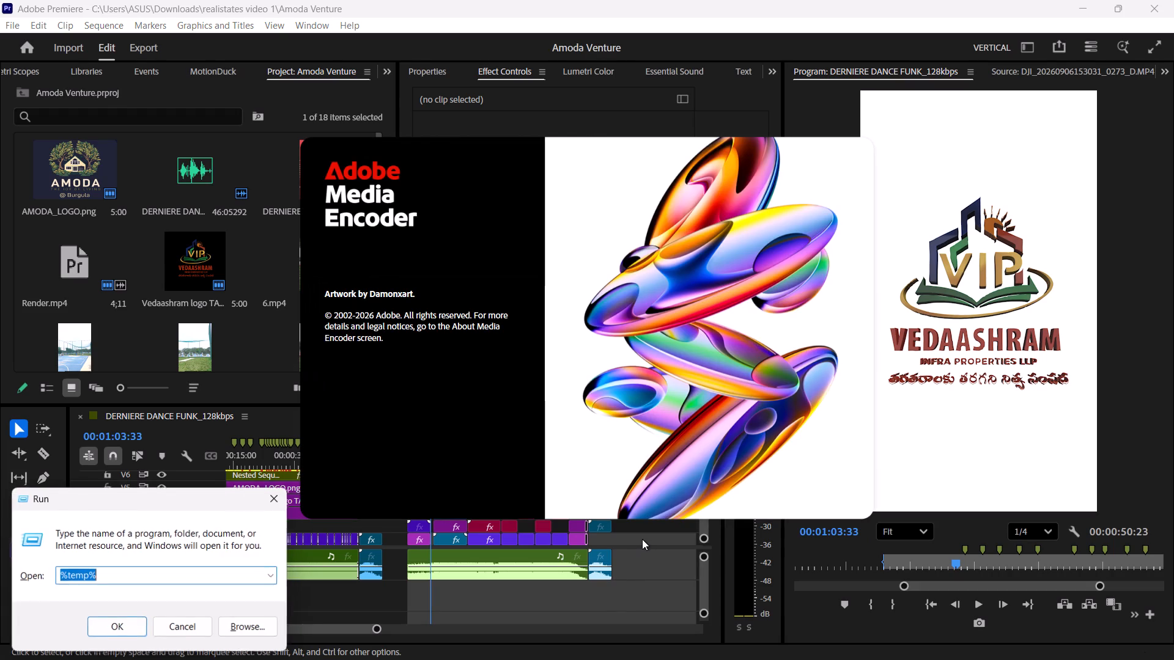
key(Up)
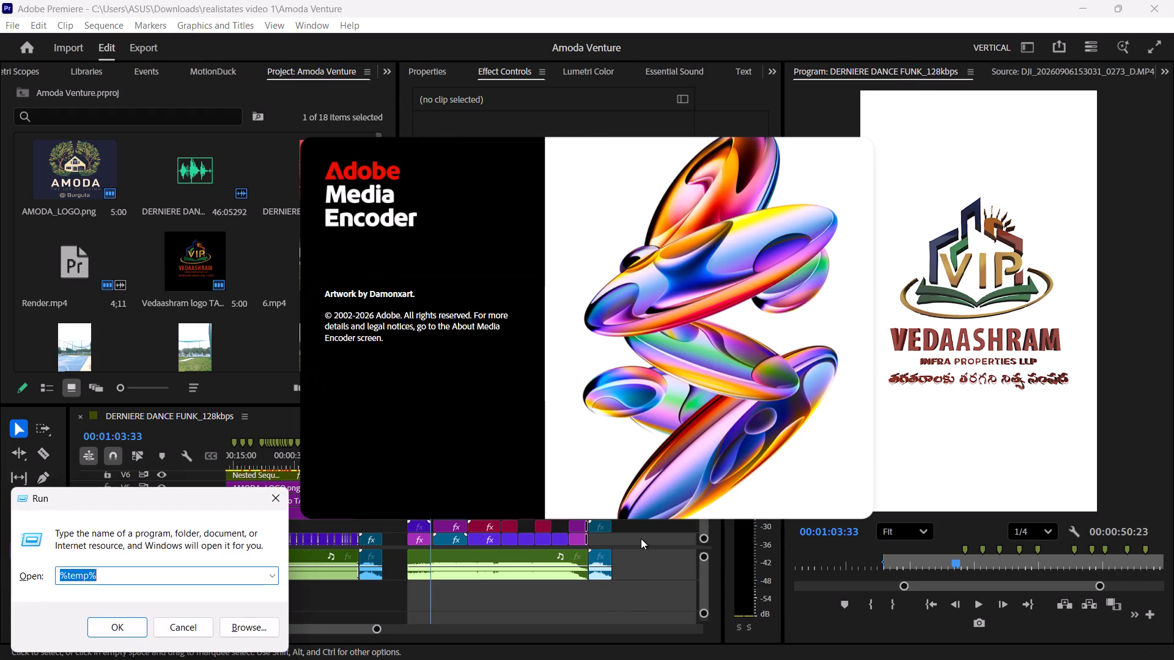
key(Return)
key(ctrl+a)
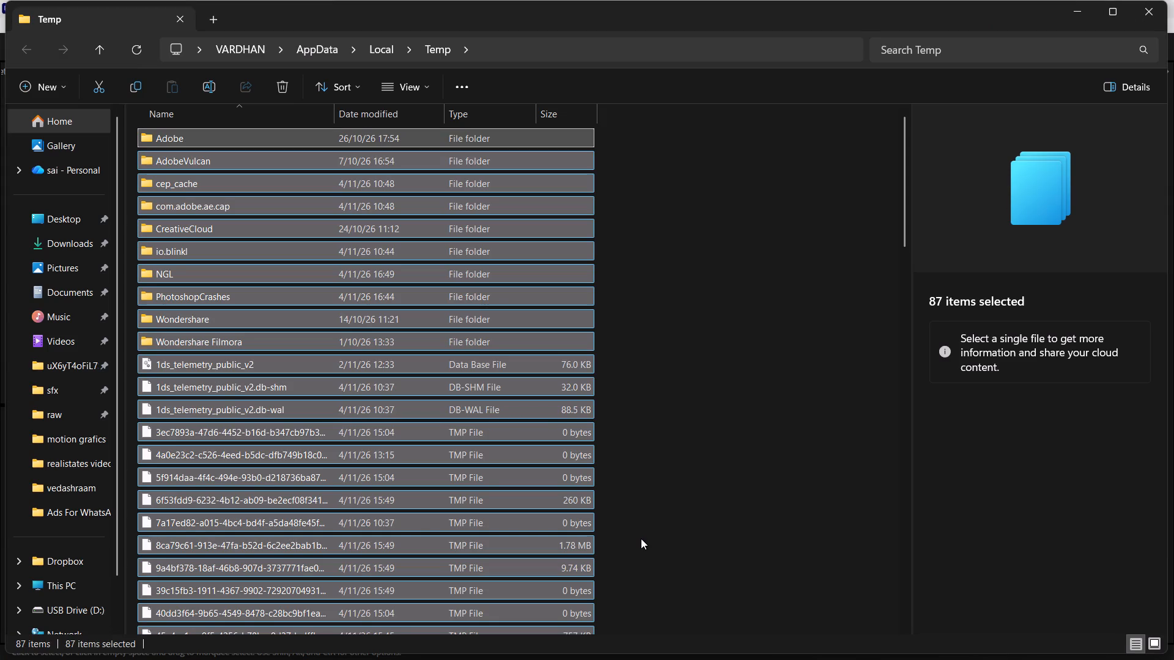
key(Delete)
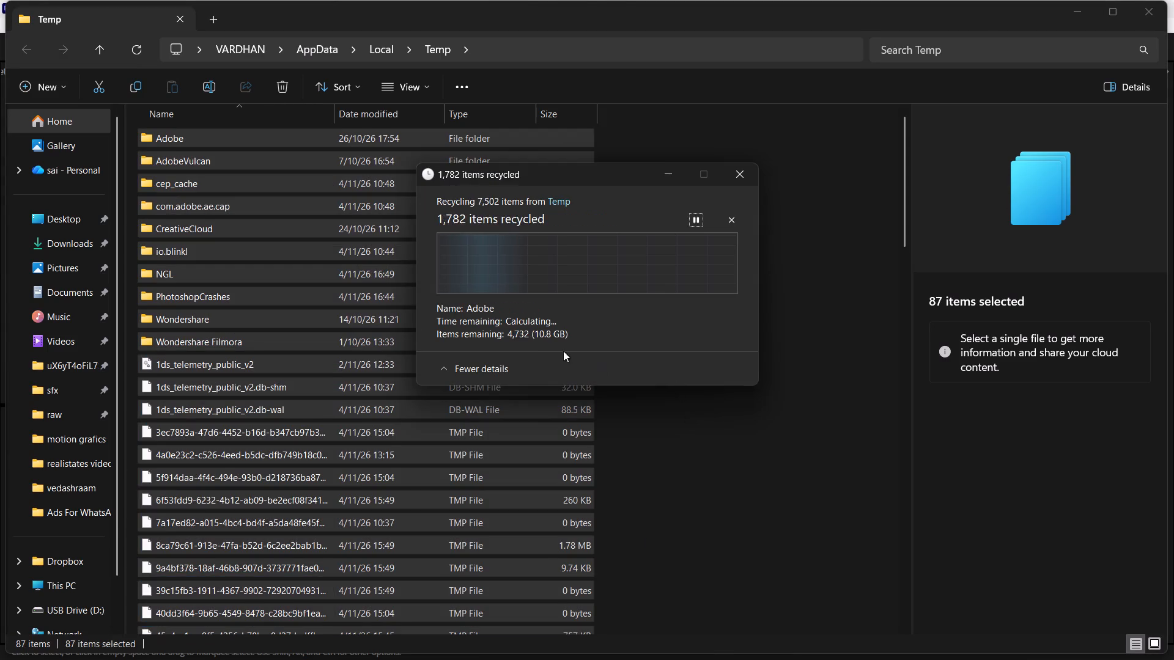
click(487, 315)
click(597, 326)
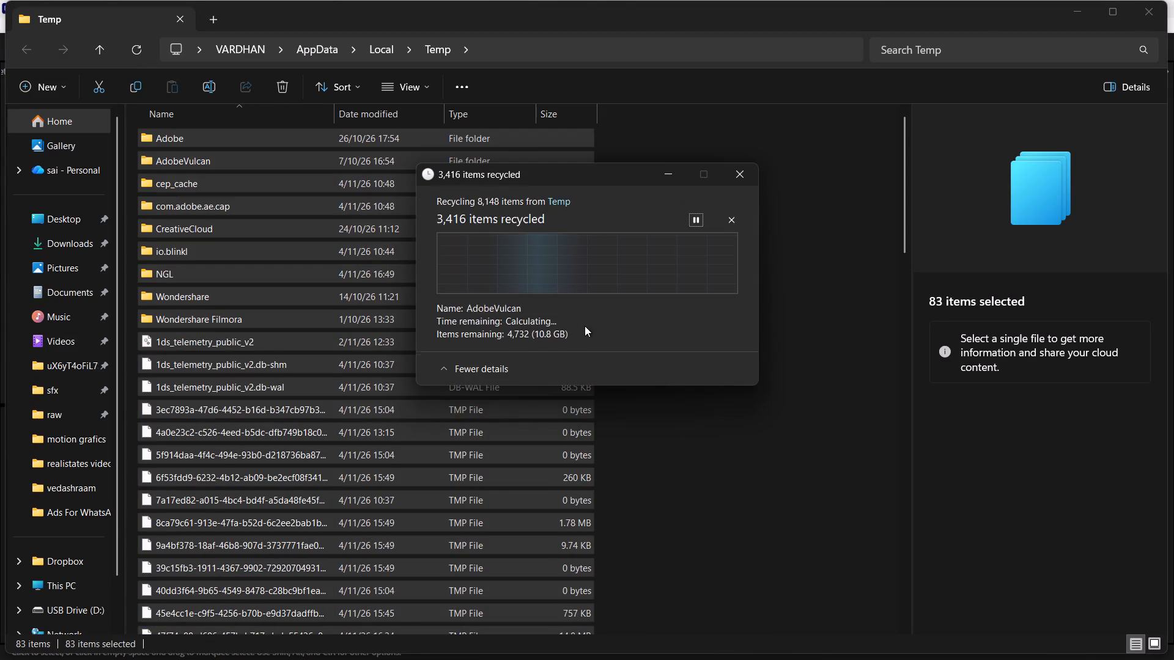
click(546, 285)
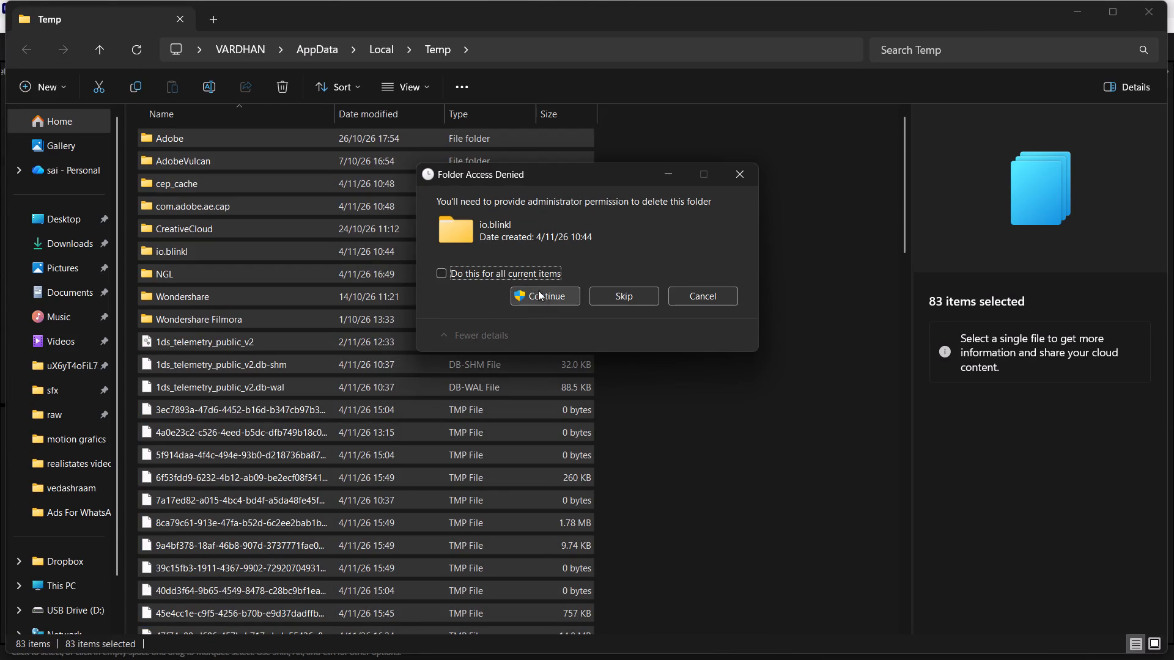
click(536, 276)
click(552, 295)
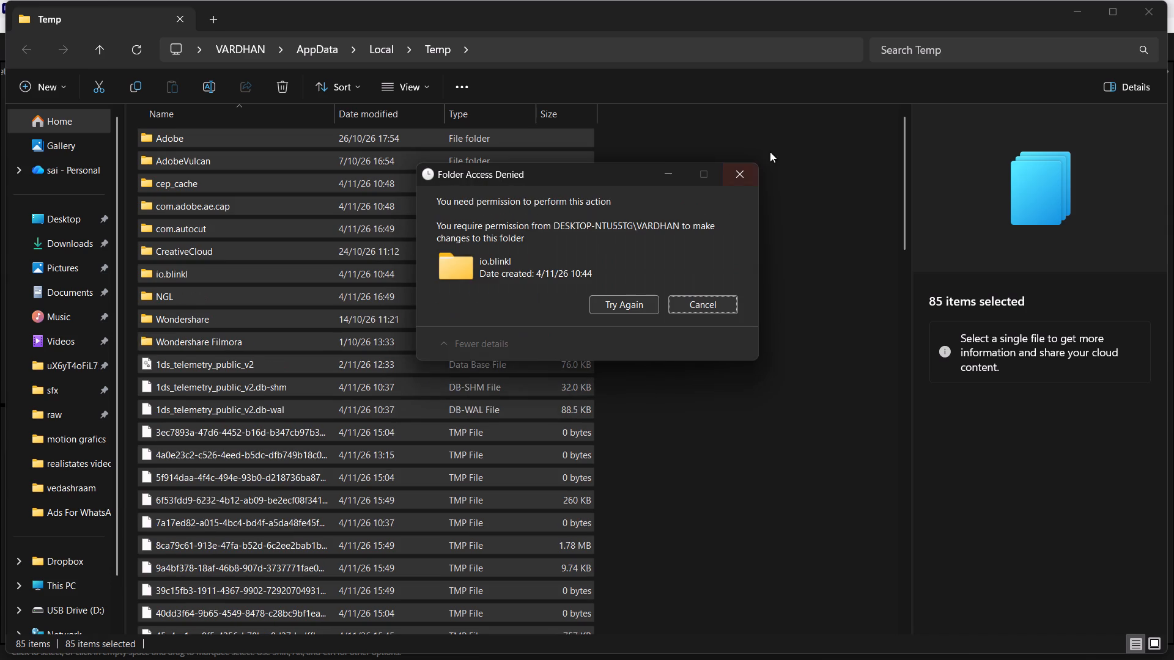
click(744, 169)
click(680, 228)
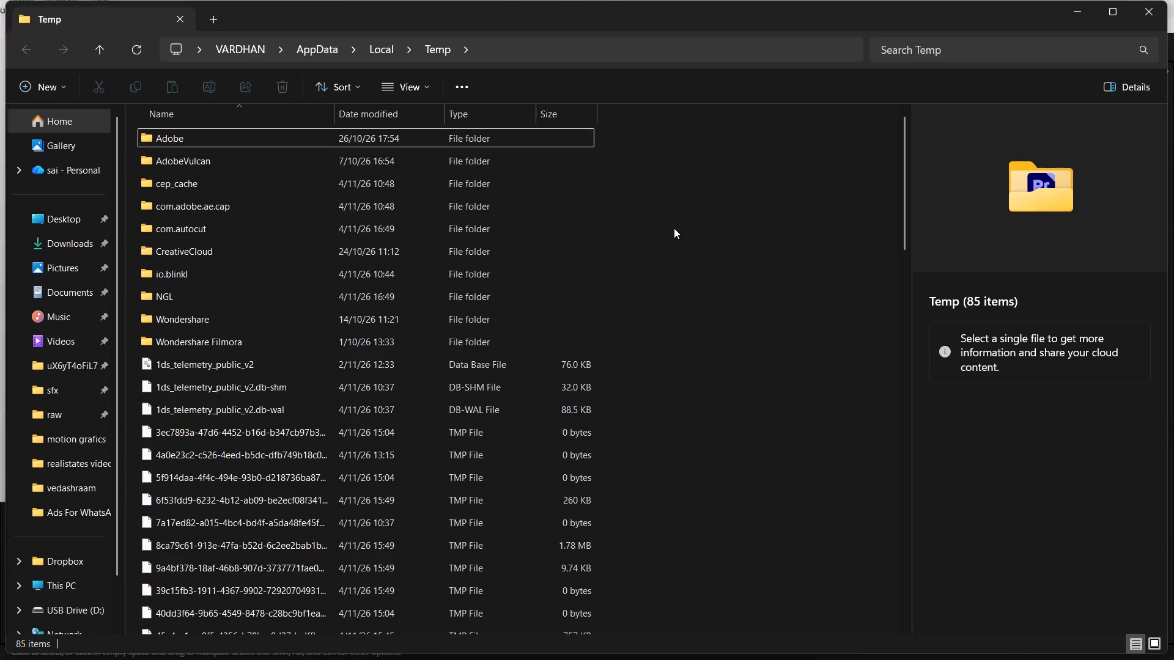
Retry deleting everything in the user's Temp folder, skipping in-use items, cancel at the io.blinkl permission prompt, and close the folder.
click(451, 277)
key(ctrl+a)
key(Delete)
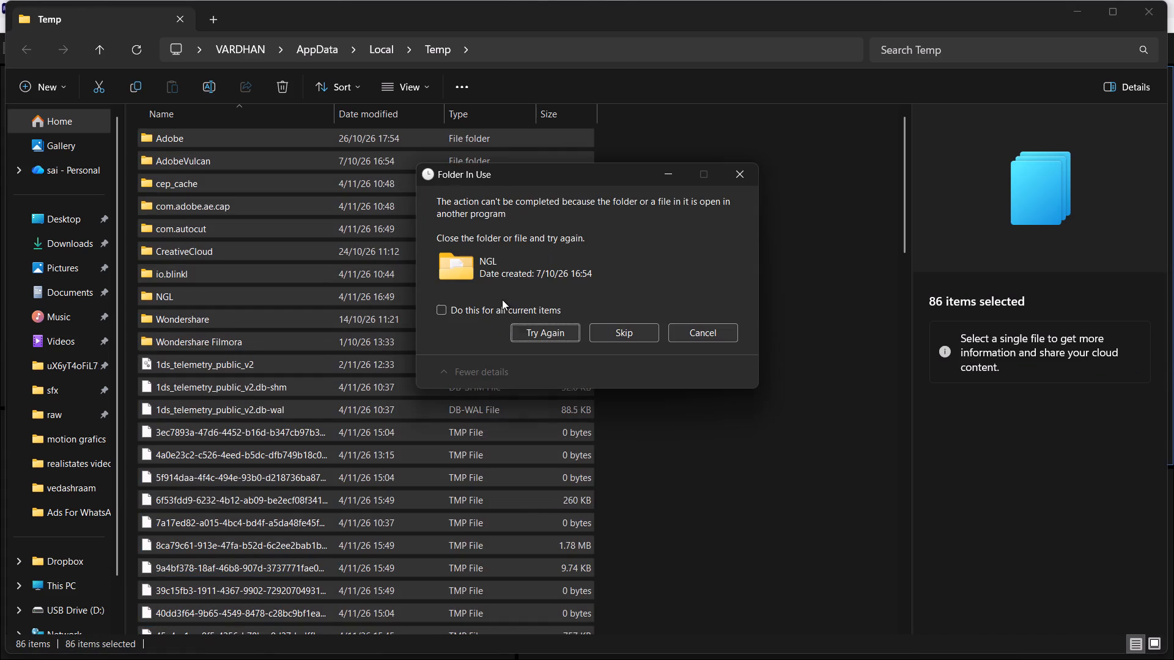
click(502, 299)
click(630, 337)
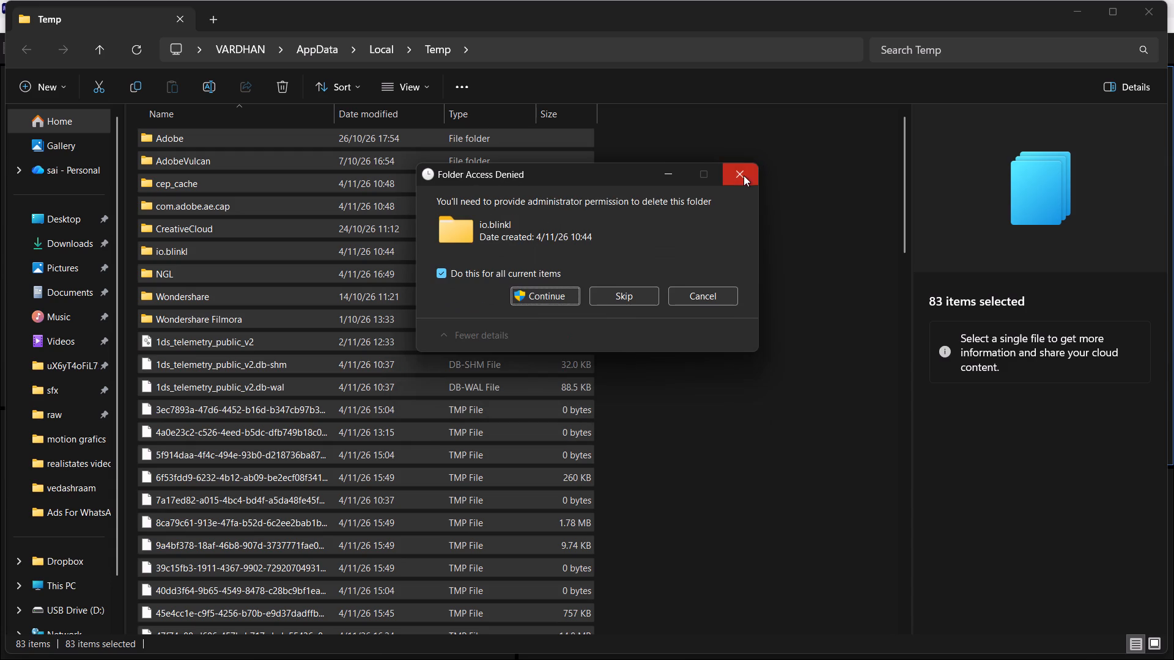
click(561, 304)
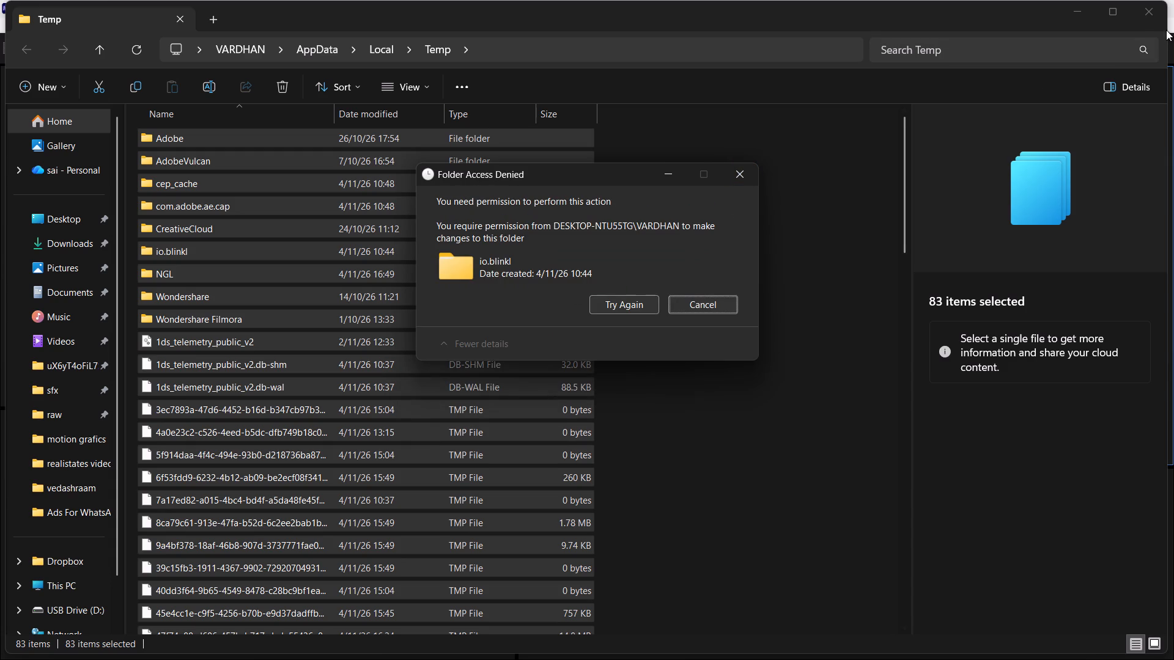
click(722, 193)
click(735, 184)
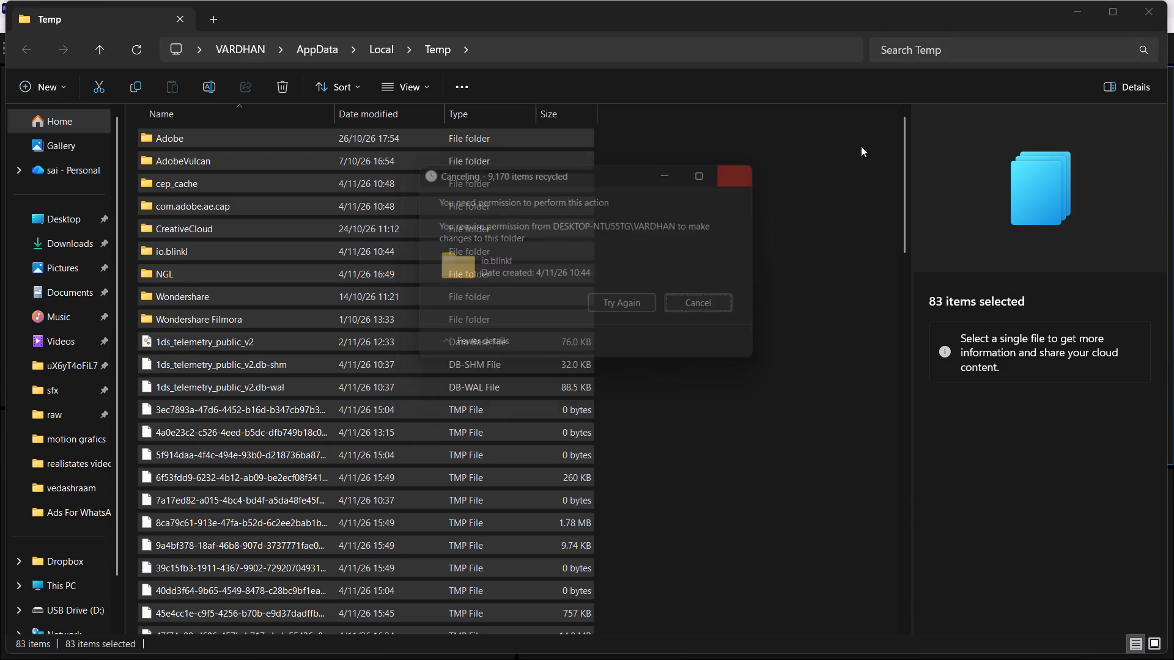
click(1139, 18)
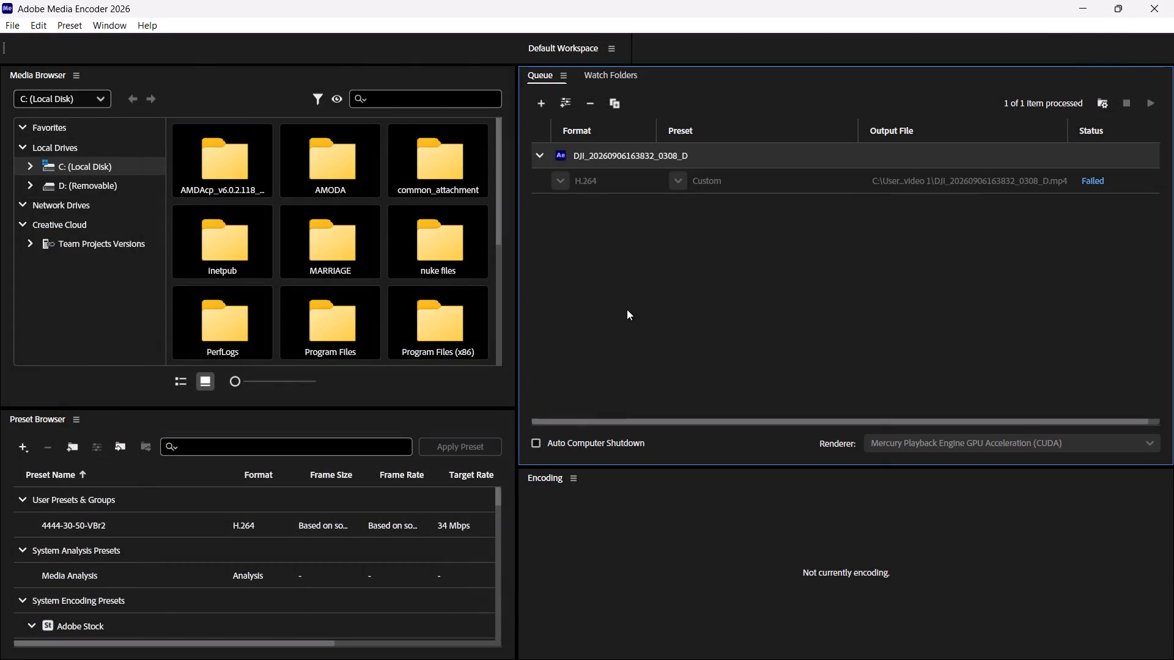
Open the Windows Temp folder through temp, delete all its contents while skipping in-use items, and close the folder.
key(super+r)
key(Down)
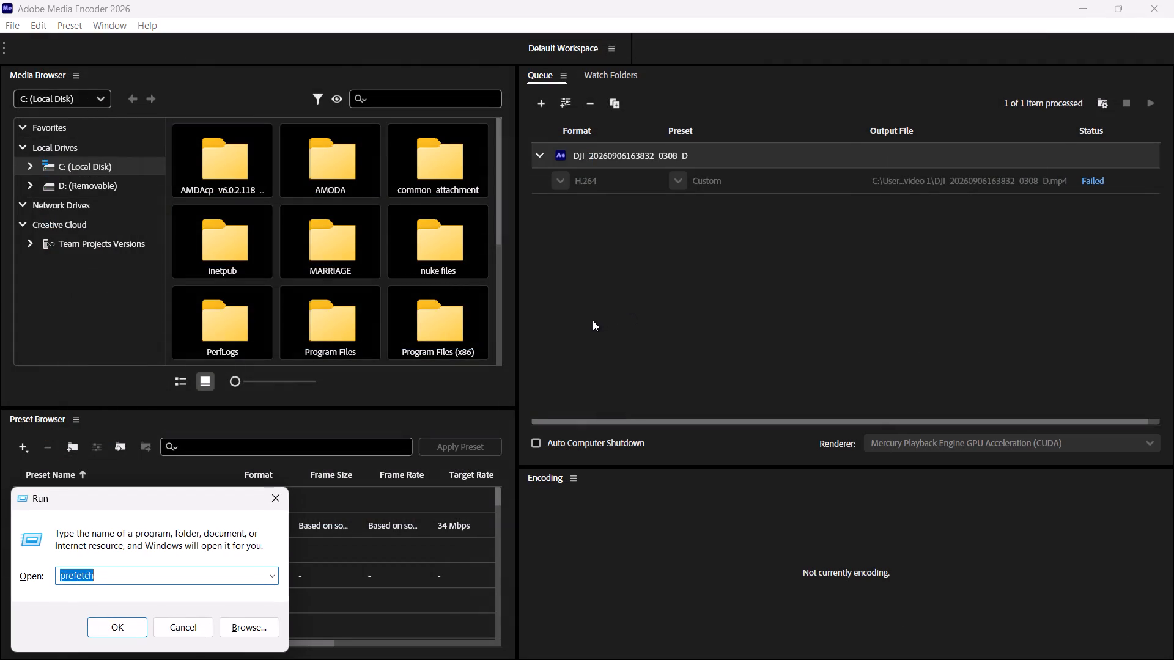
key(Down)
key(Return)
key(ctrl+a)
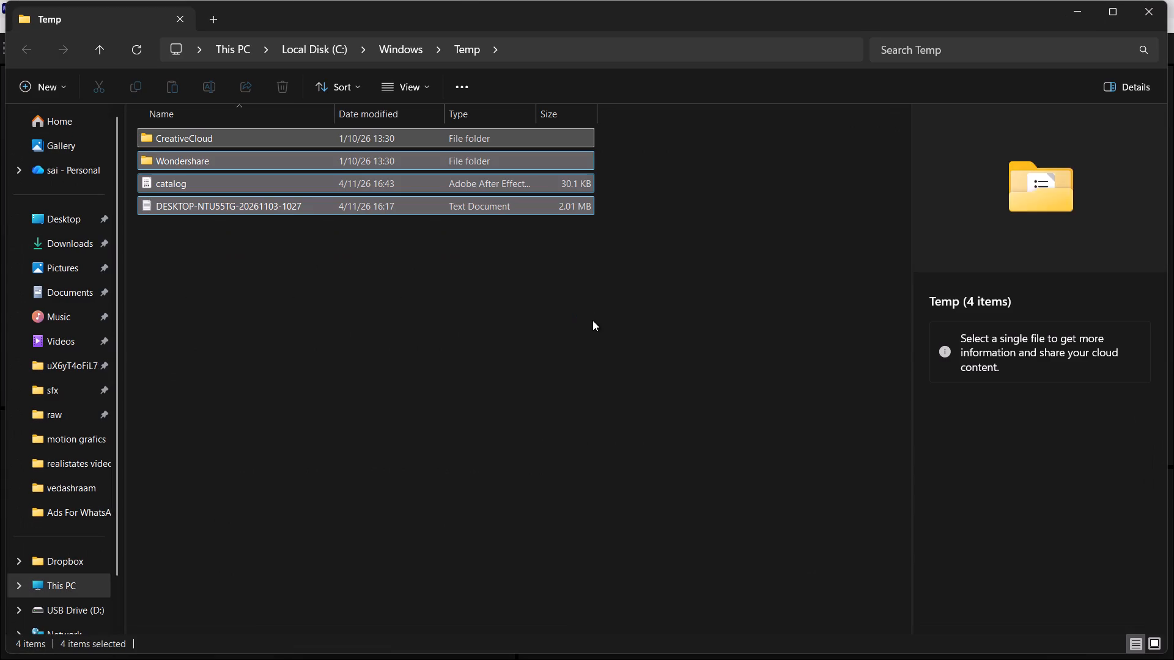
key(Delete)
click(480, 299)
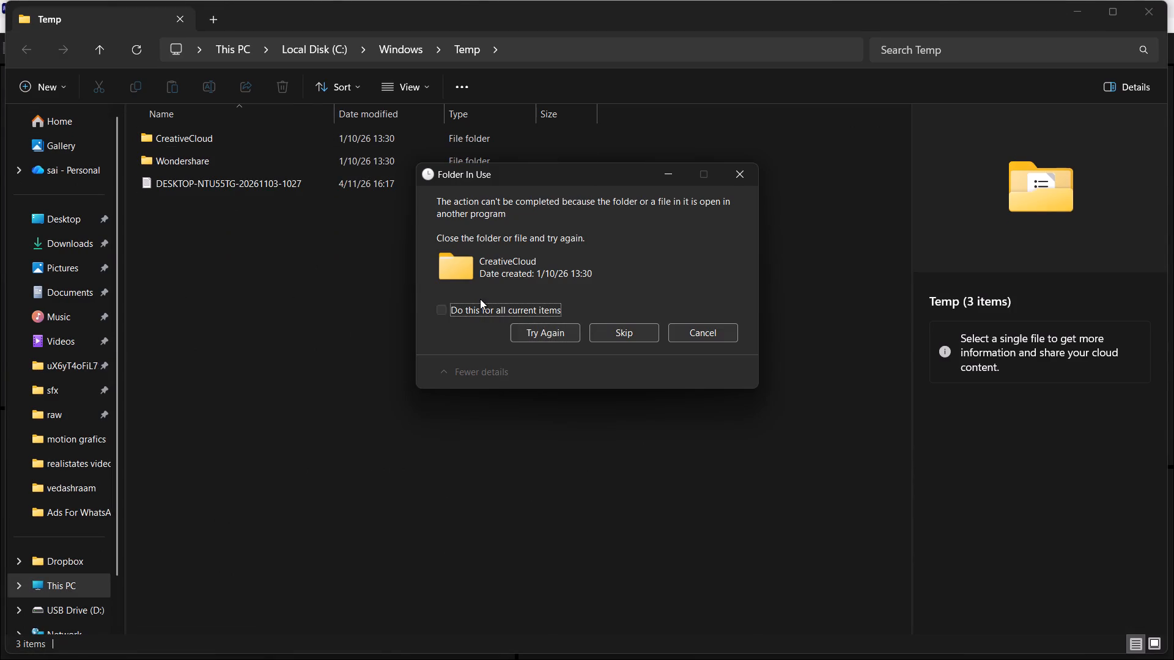
click(614, 332)
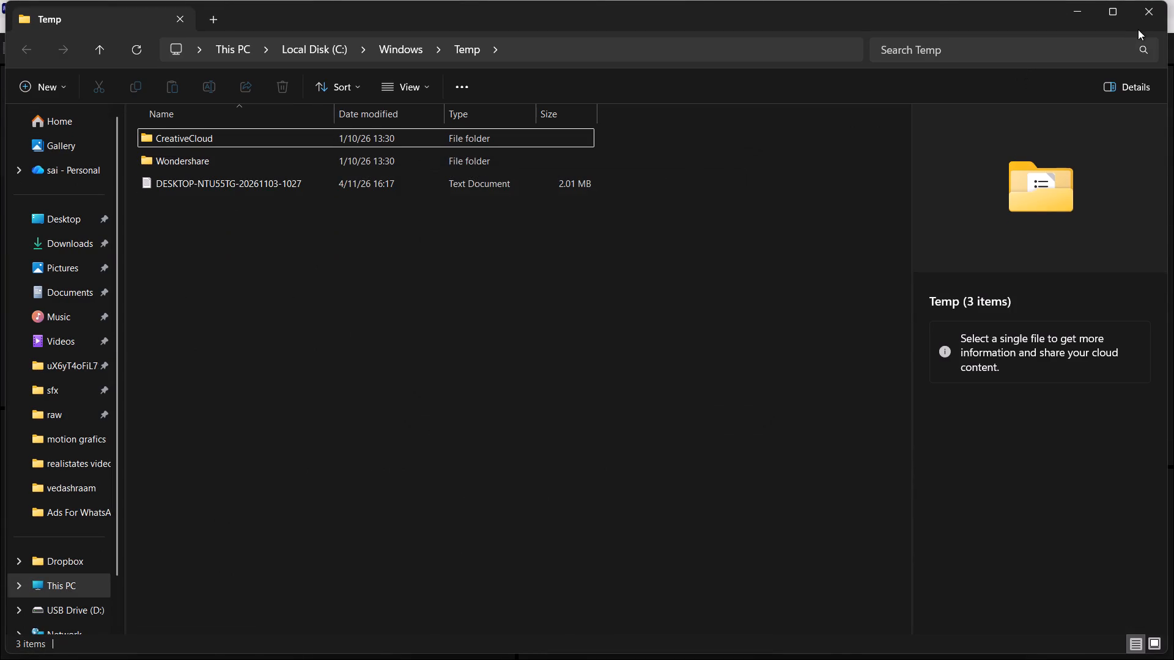
click(1145, 18)
Open the Windows Prefetch folder, delete all its files while skipping those in use, and close the folder.
key(super+r)
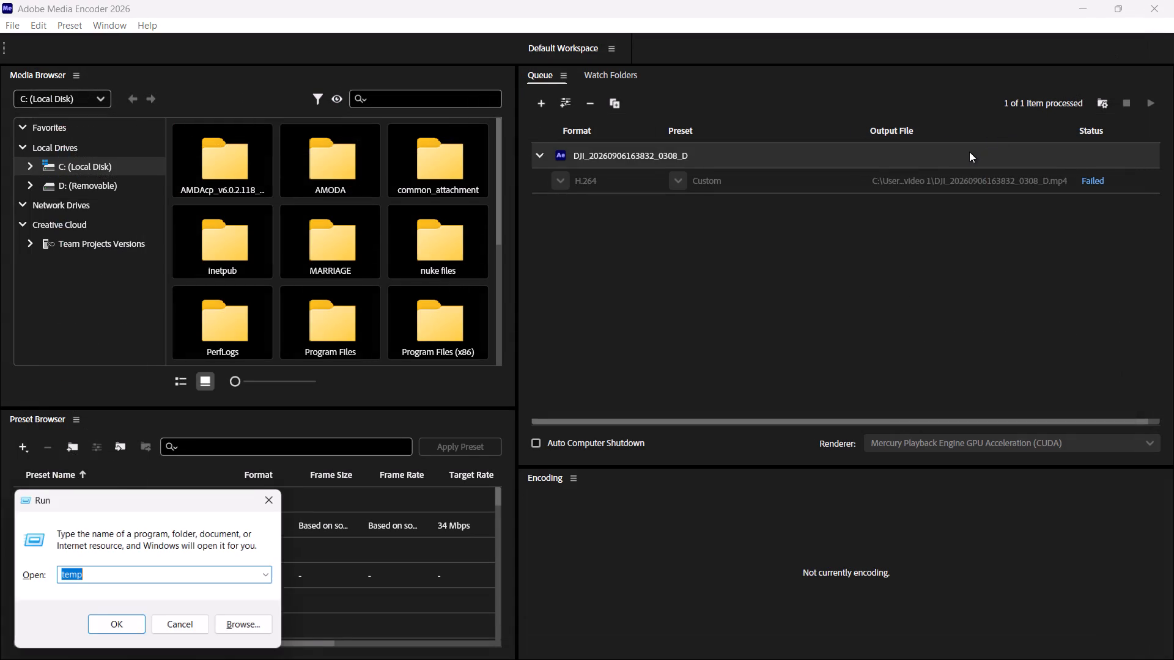
key(Down)
key(Down)
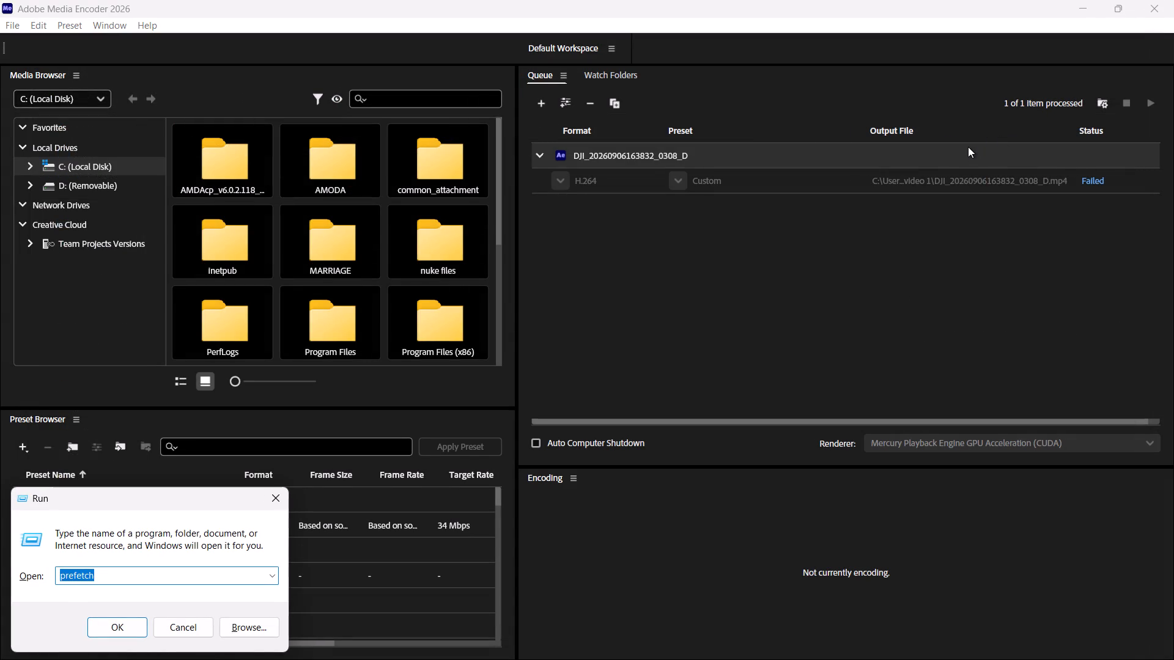
key(Return)
click(399, 430)
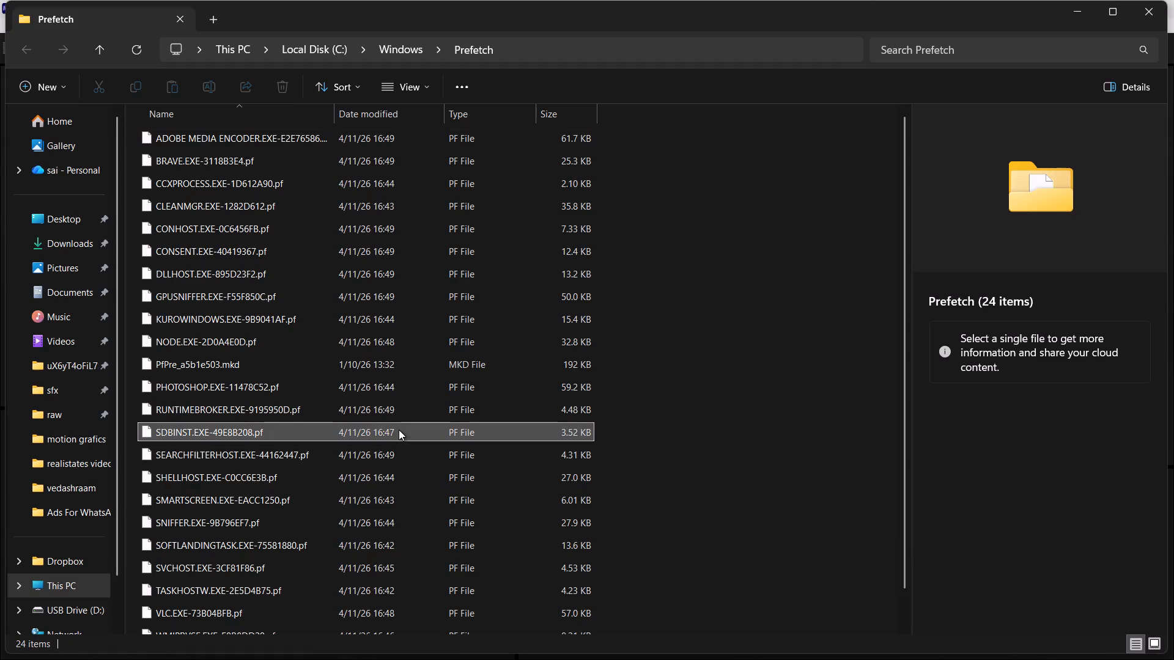
key(ctrl+a)
key(Delete)
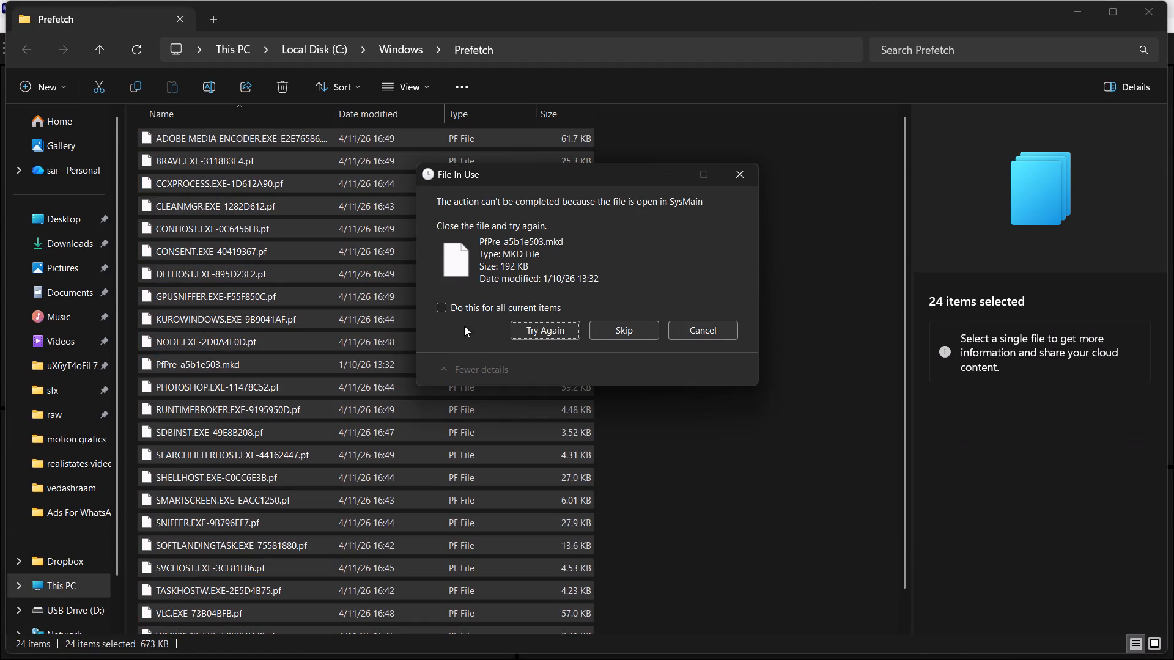
click(484, 299)
click(609, 331)
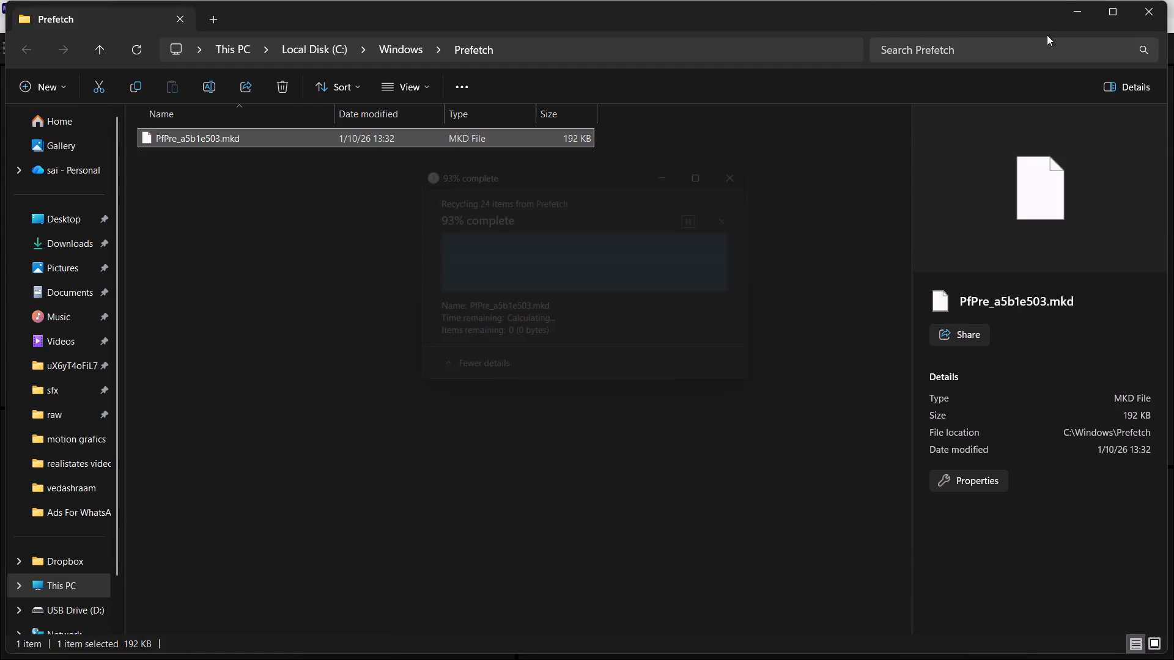
click(1150, 13)
scroll(772, 314, up, 4)
click(768, 316)
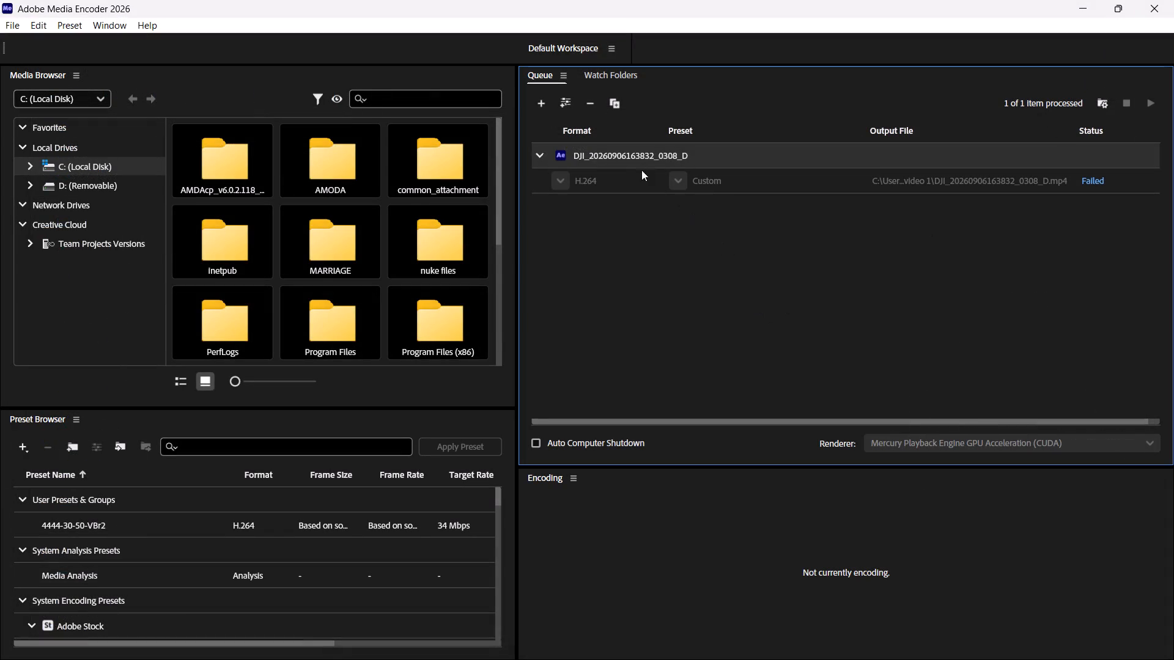
click(627, 155)
click(602, 202)
click(607, 172)
click(665, 426)
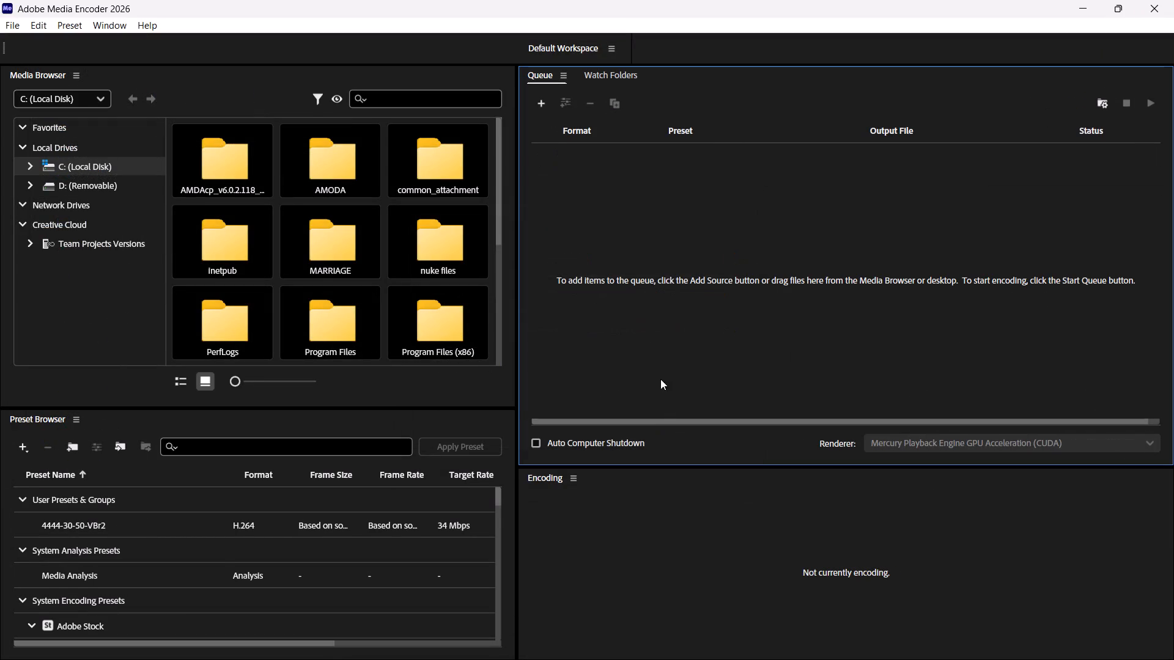
Switch to Premiere, move the playhead back to the start of the marked range at 00:00:57:54, and copy that timecode.
click(684, 335)
click(1077, 12)
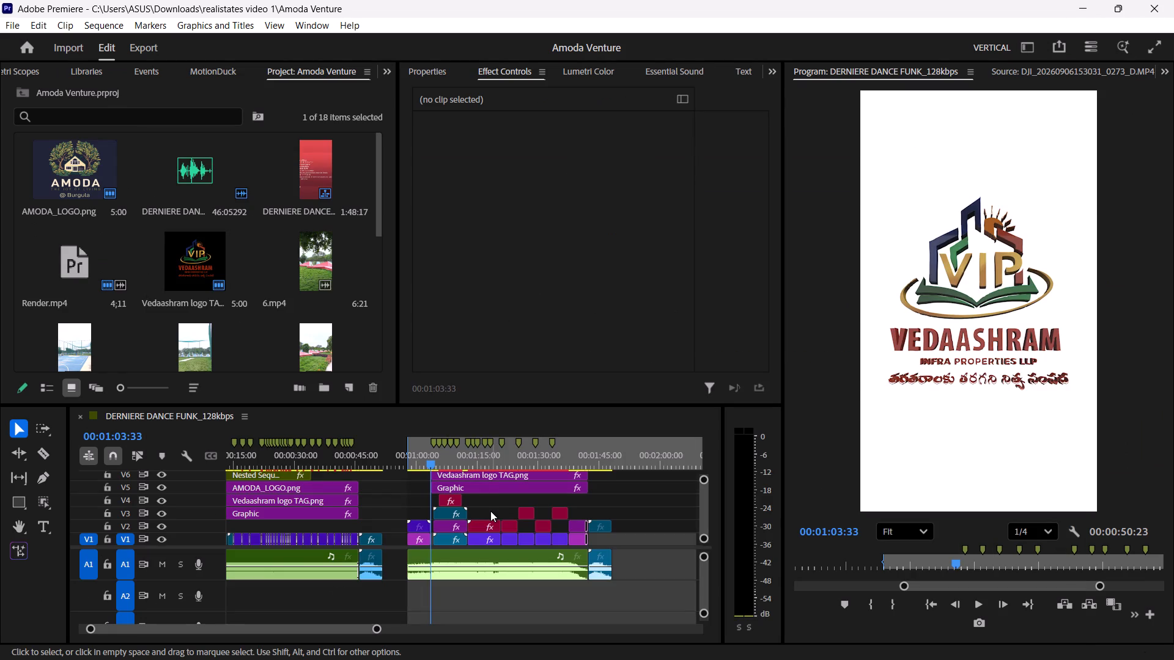
key(Up)
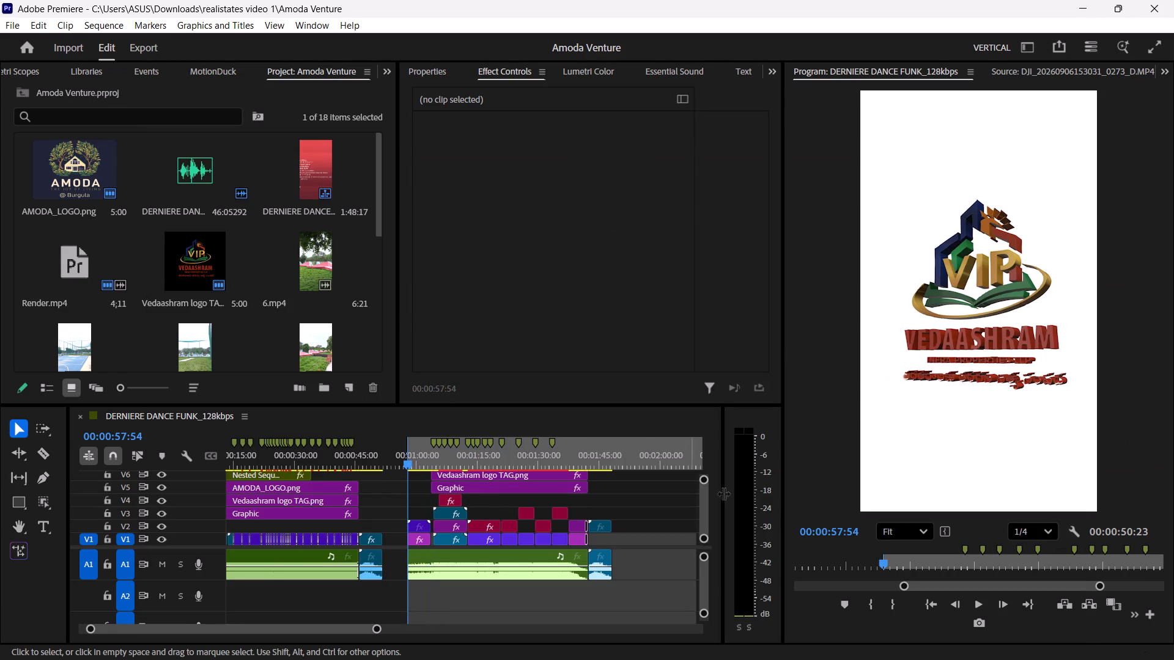
click(856, 534)
key(ctrl+c)
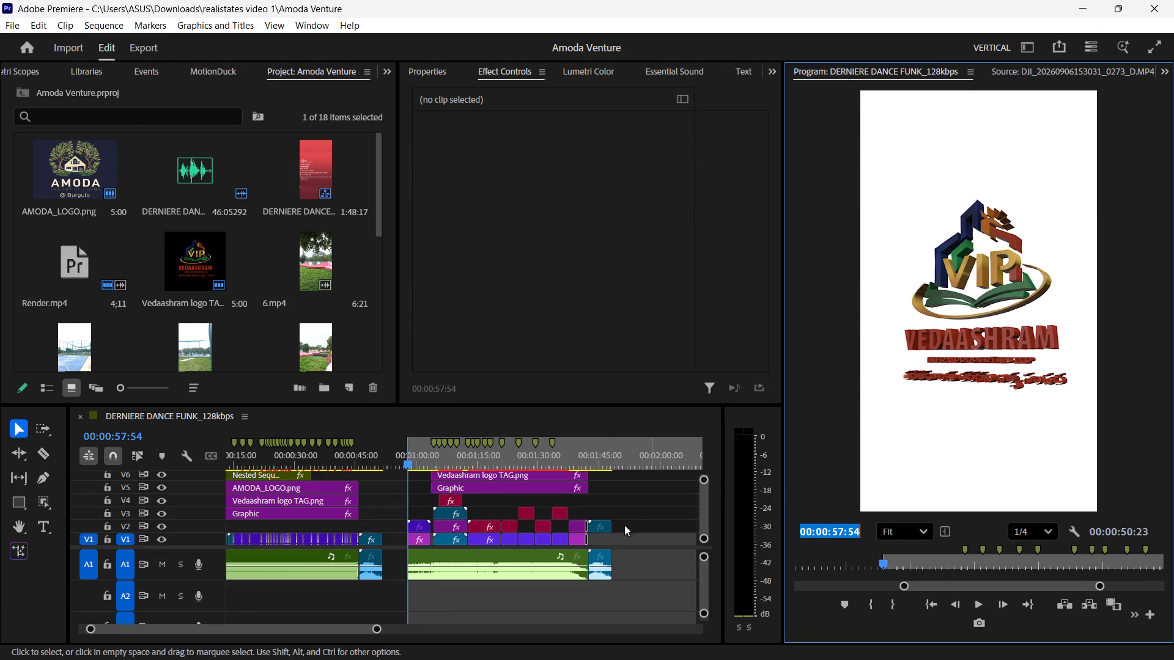
Open the export settings for the DERNIERE DANCE FUNK_128kbps sequence and set the preview position to the copied timecode.
click(607, 504)
key(ctrl+m)
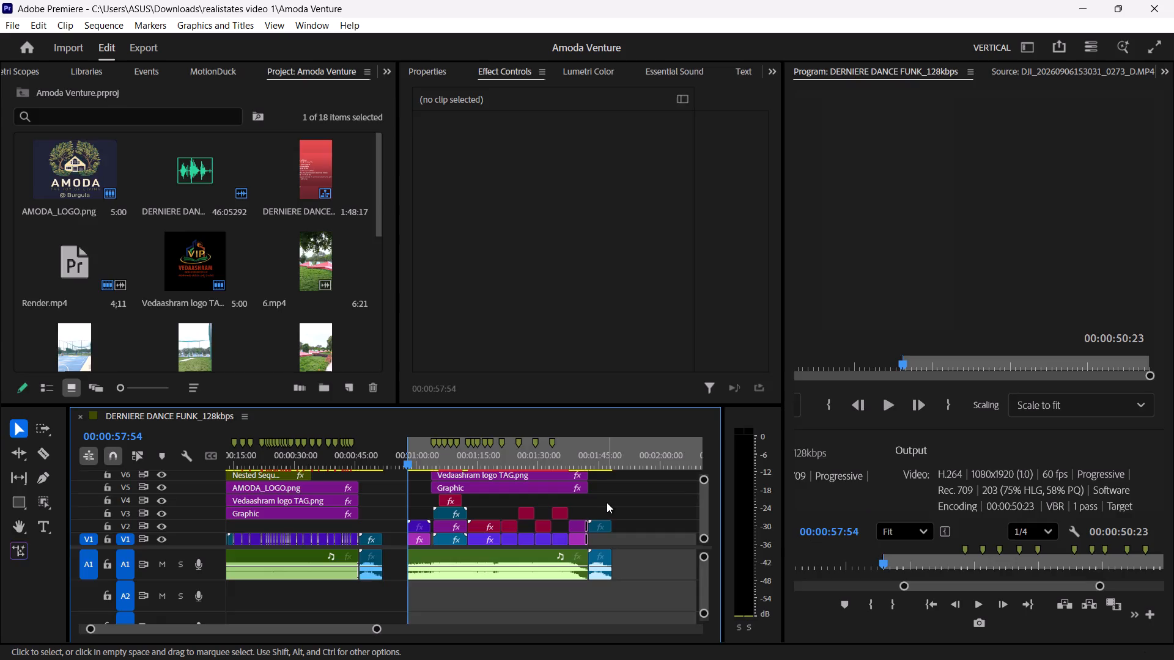
click(783, 366)
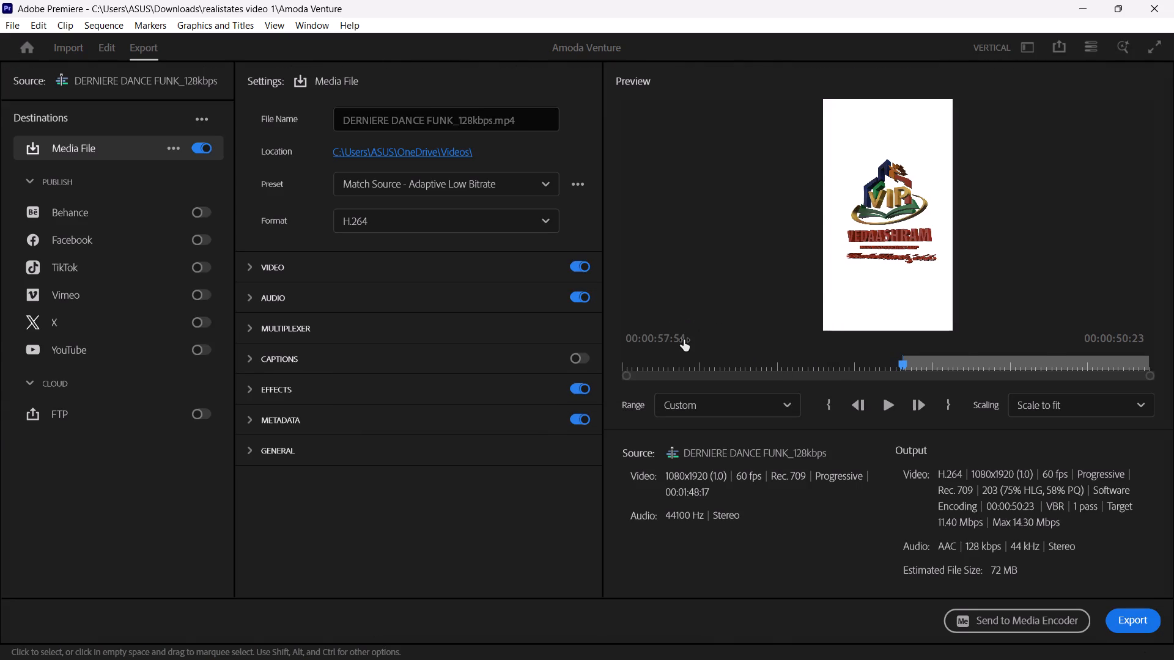
click(684, 340)
key(ctrl+v)
click(679, 285)
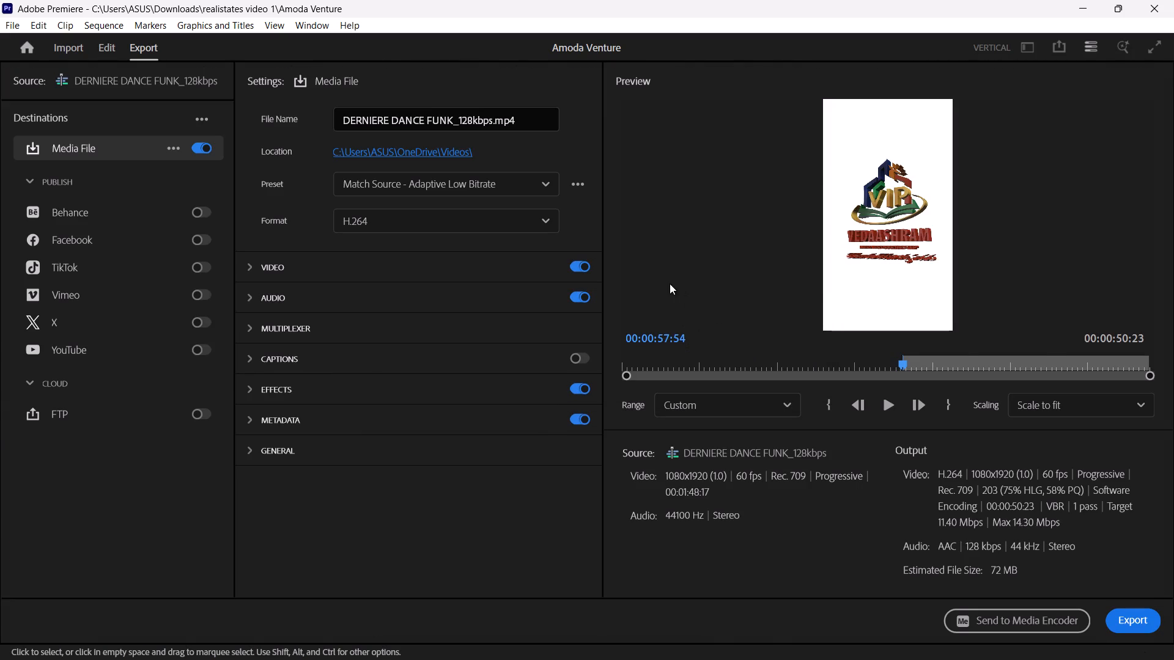
click(654, 279)
Rename the export file as Amoda.
click(502, 120)
key(ctrl+a)
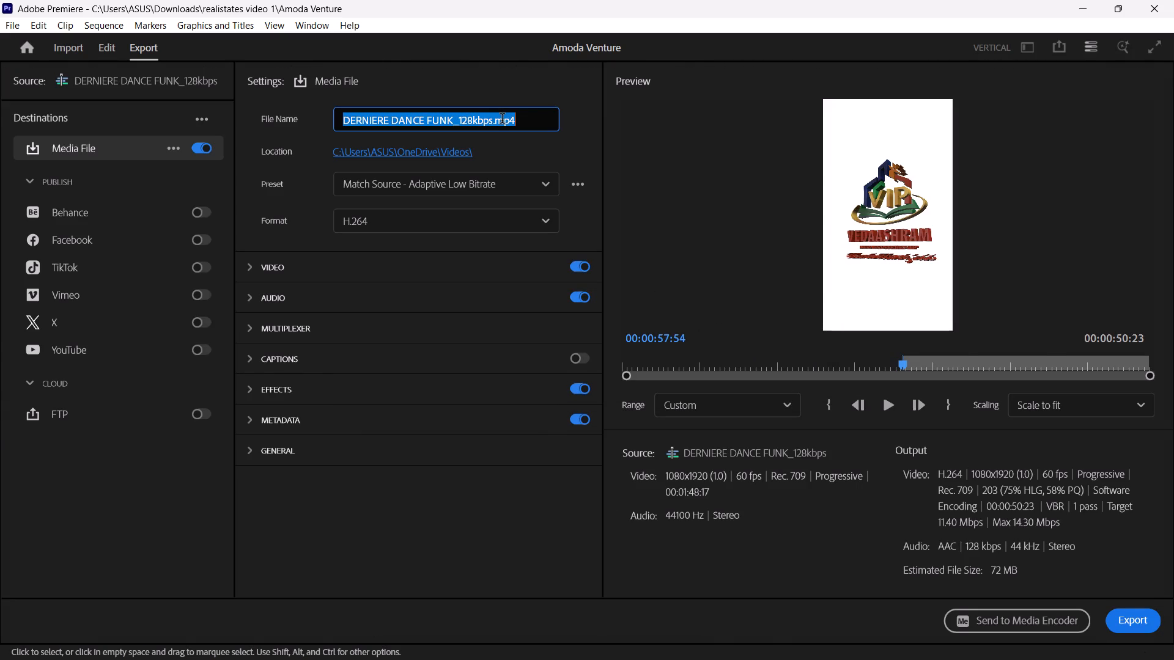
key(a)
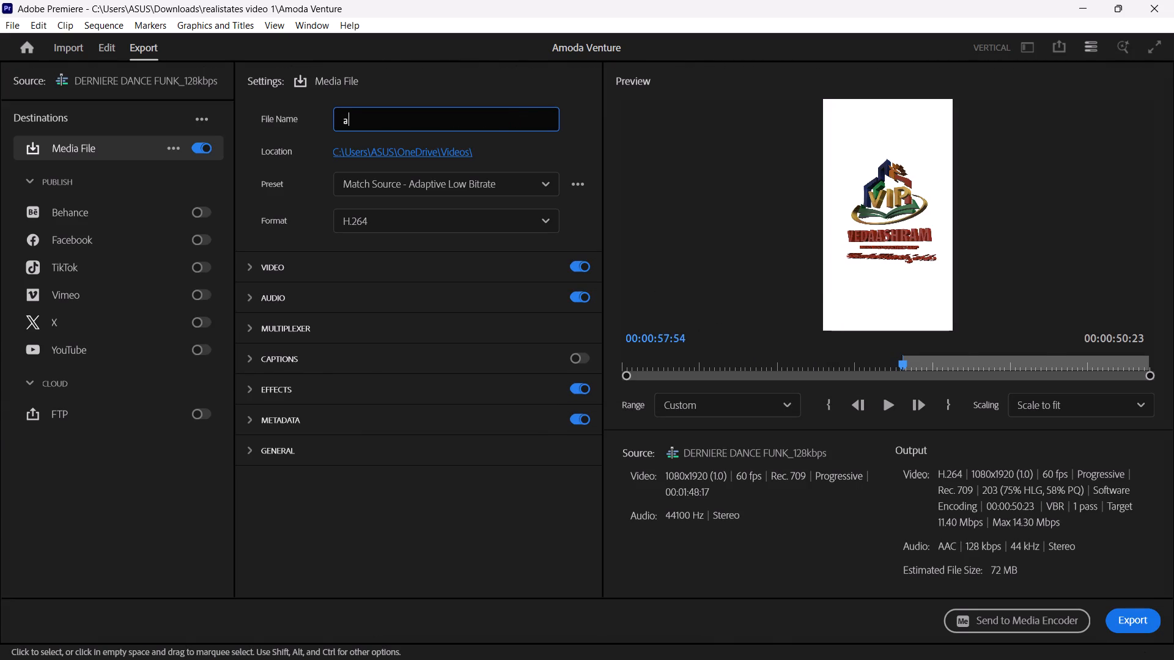
key(BackSpace)
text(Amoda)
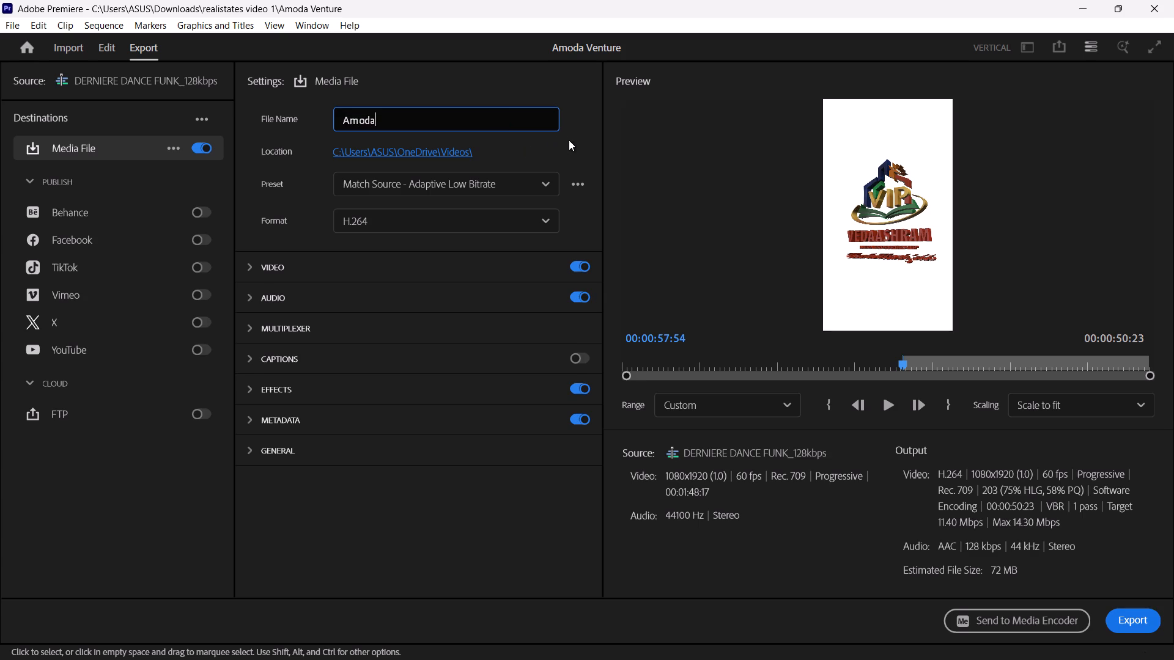
click(570, 141)
Send the Amoda export to Media Encoder, continuing despite the offline media, and switch to Media Encoder.
click(994, 632)
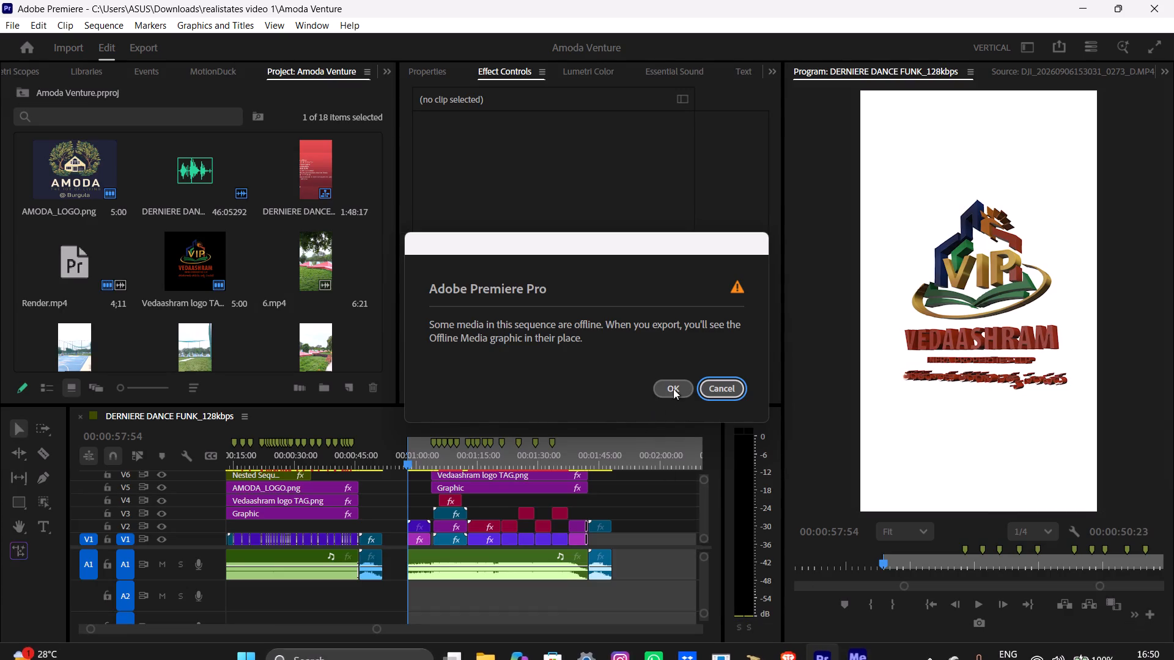
click(673, 389)
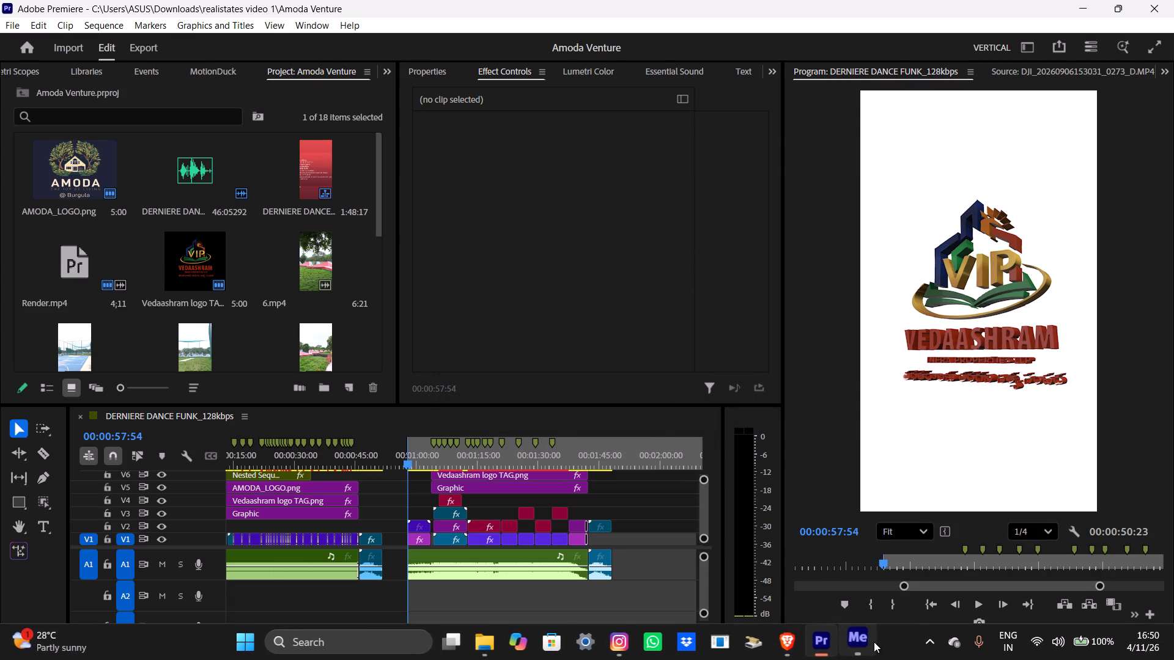
click(866, 583)
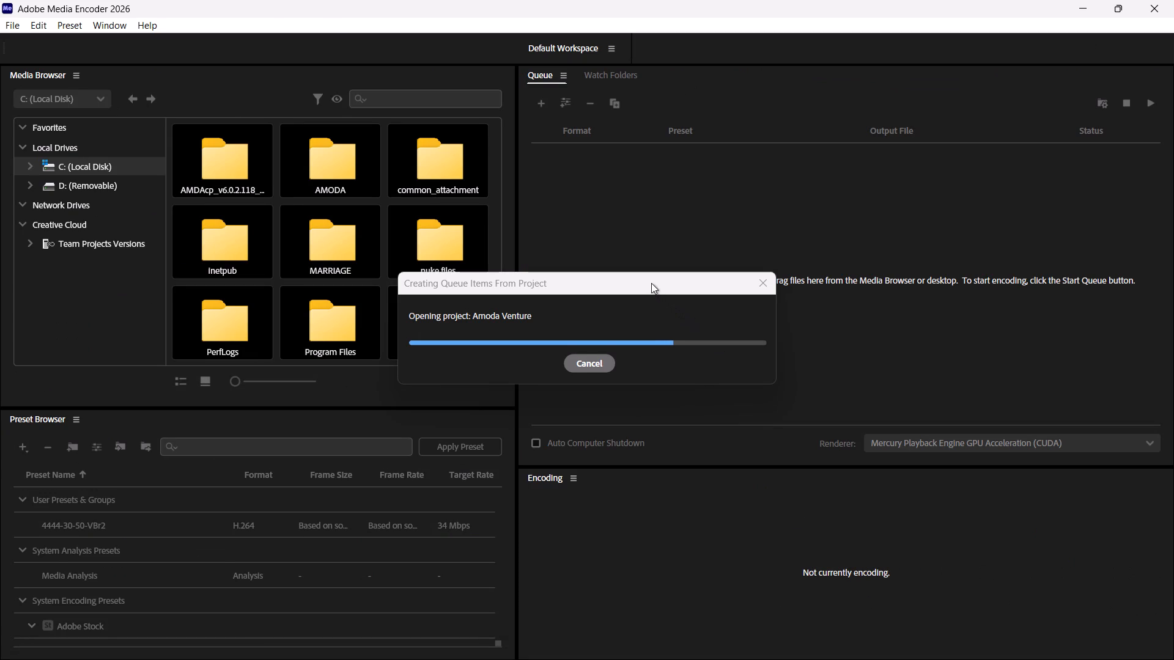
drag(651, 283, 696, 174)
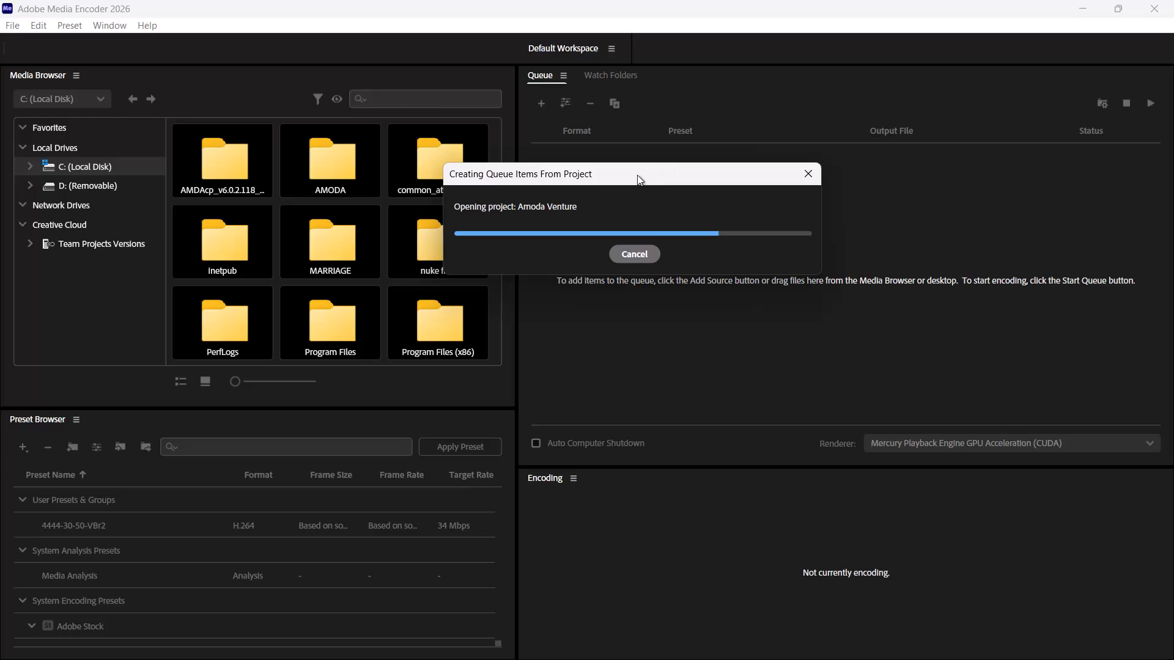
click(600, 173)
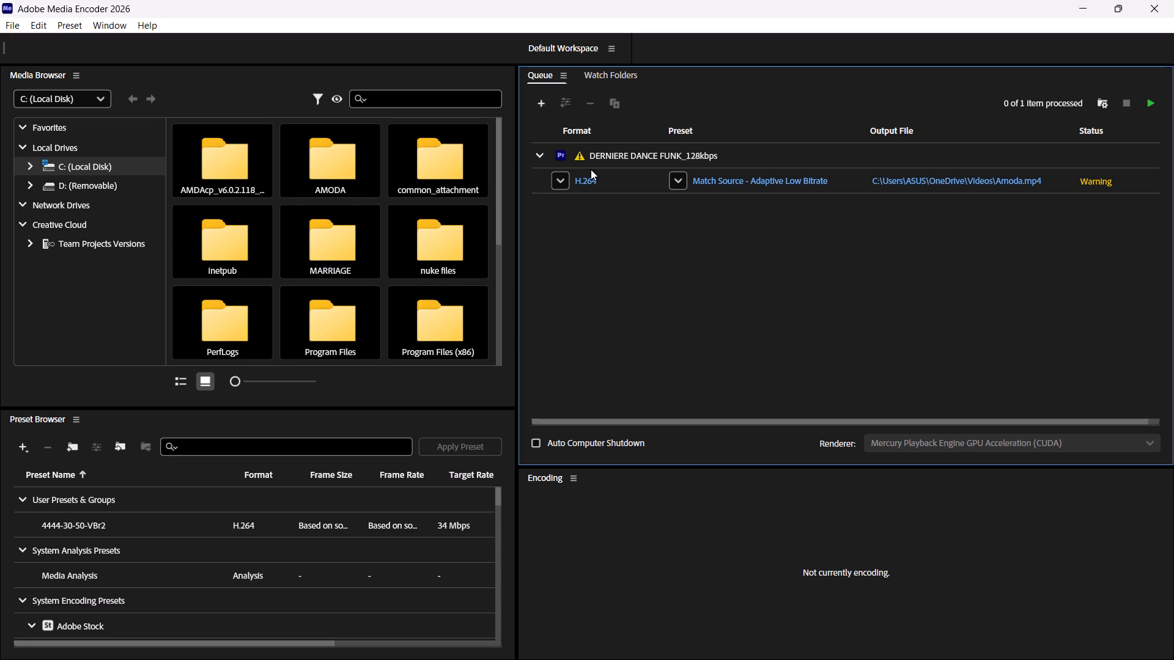
Open the export settings of the queued Amoda.mp4 H.264 output and lower its target bitrate to 5.44 Mbps.
click(586, 183)
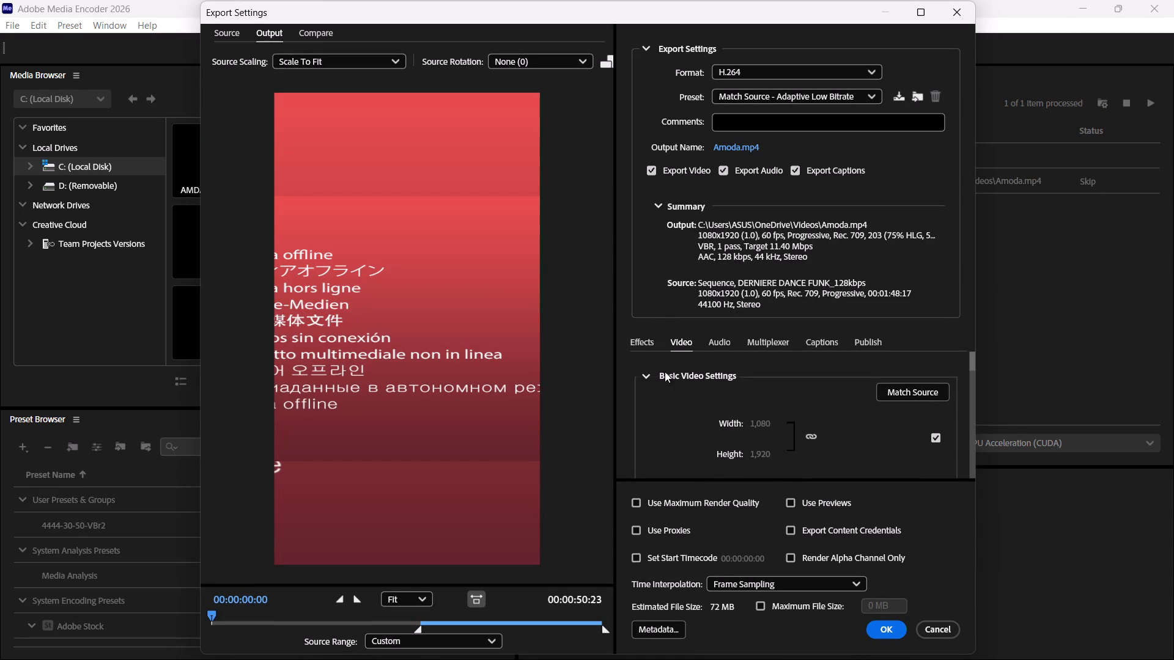
scroll(666, 378, down, 13)
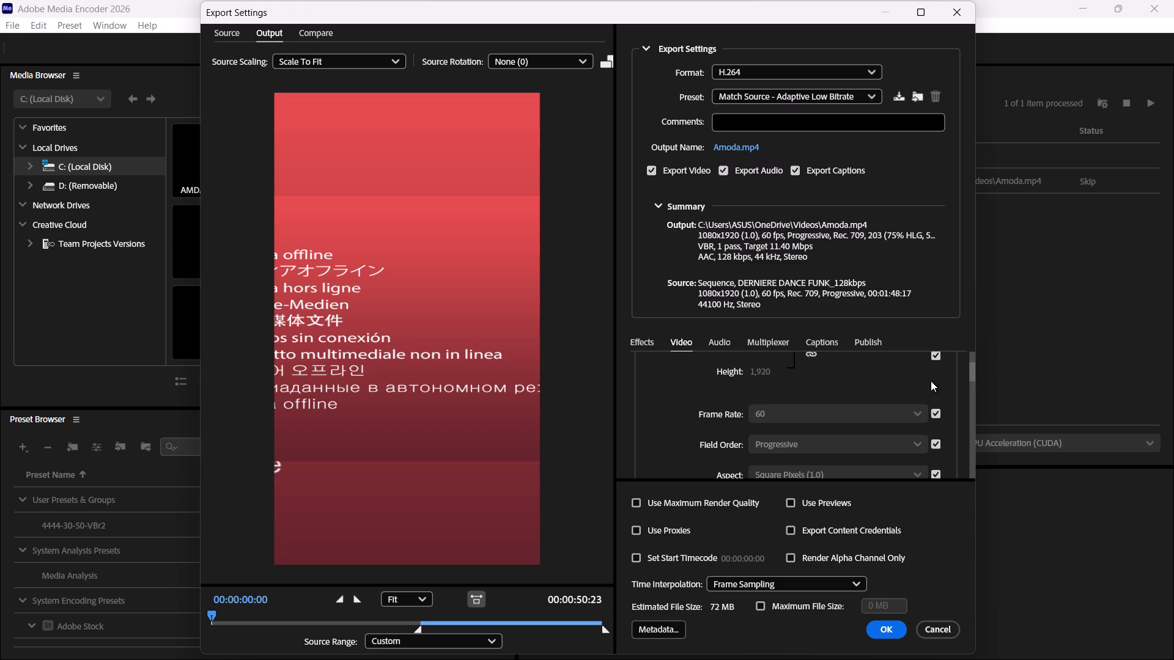
drag(972, 375, 979, 465)
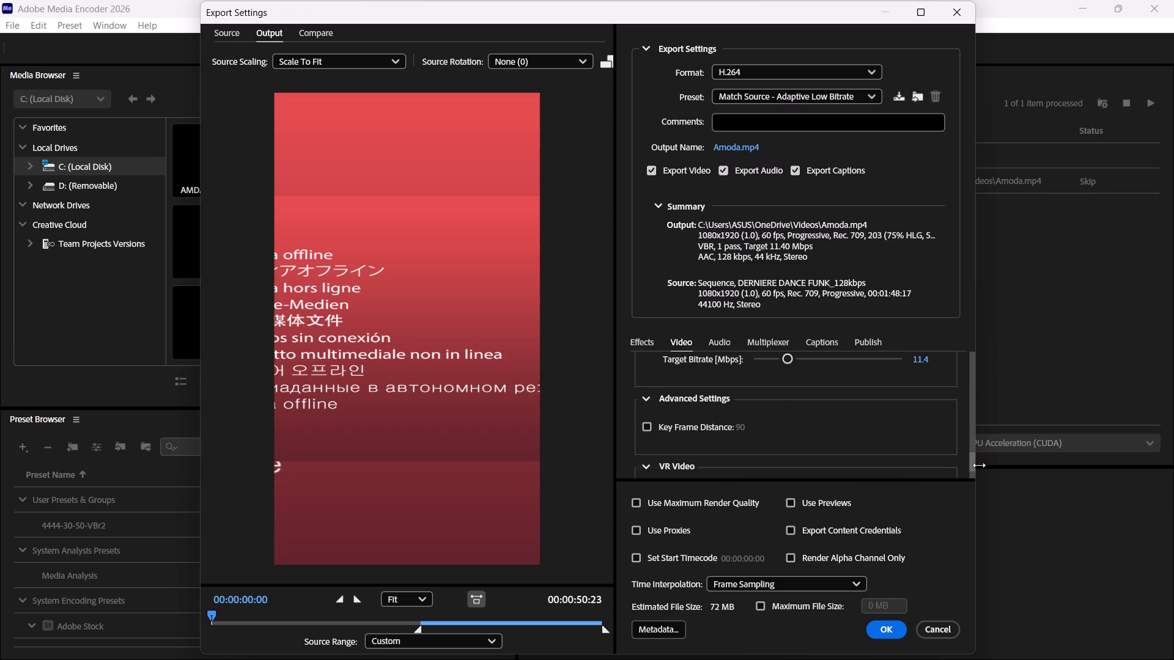
drag(786, 356, 784, 356)
drag(784, 356, 775, 356)
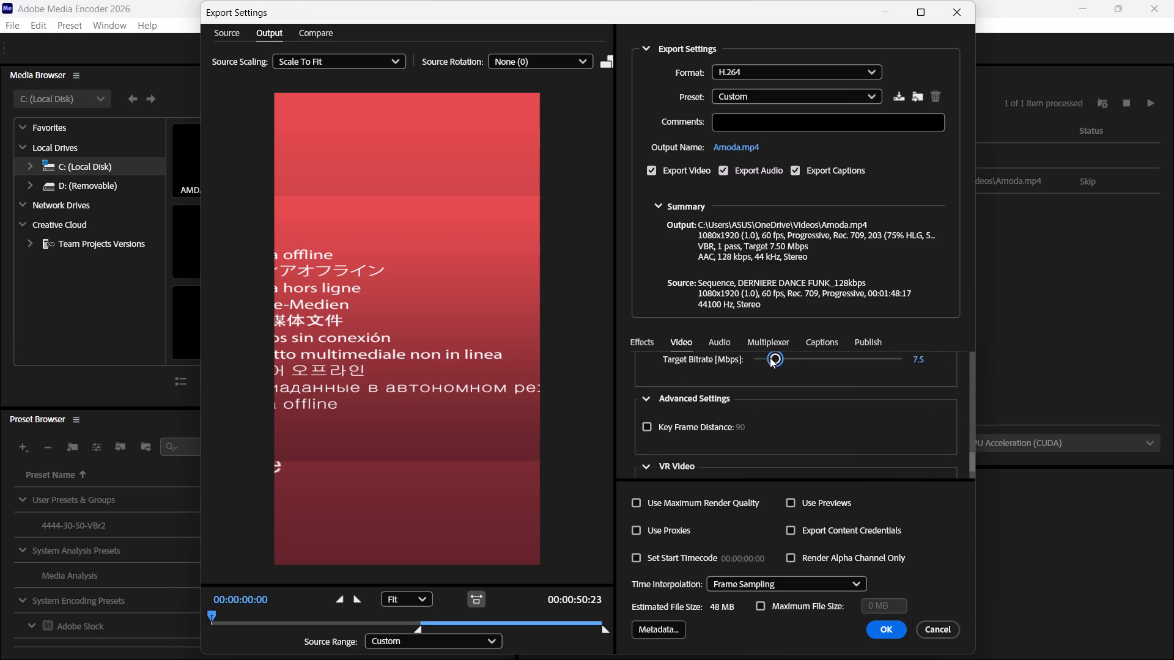
drag(772, 358, 766, 358)
Set the time interpolation to Optical Flow and accept the export settings.
click(797, 579)
click(772, 638)
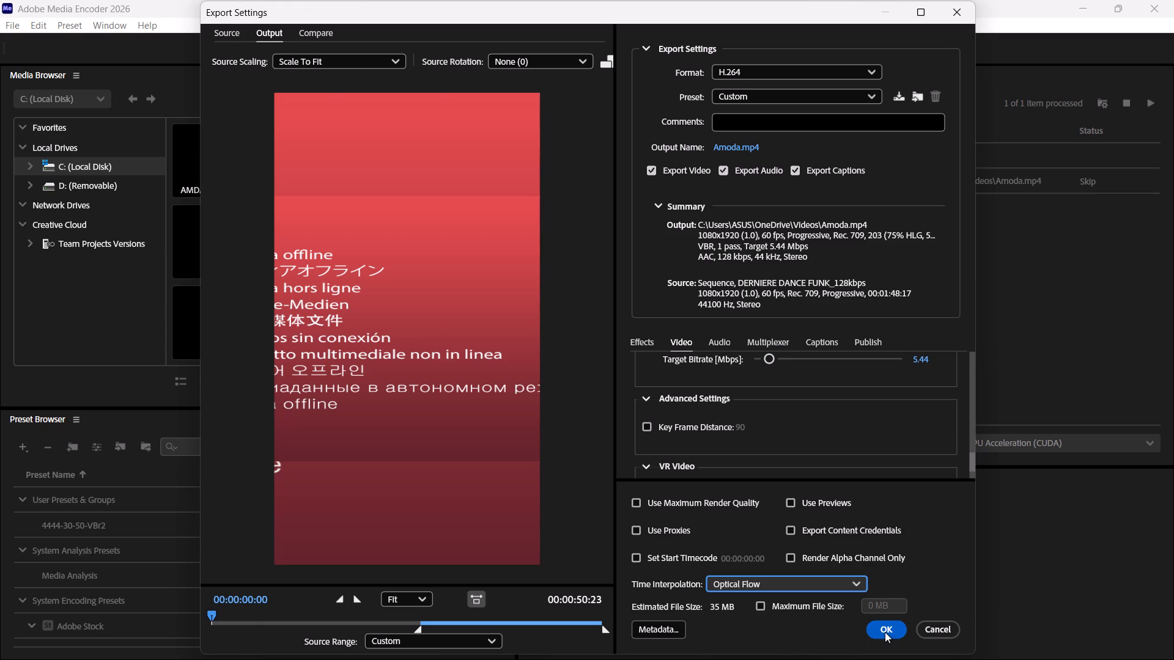
click(885, 632)
Start the queue to encode Amoda.mp4.
click(989, 287)
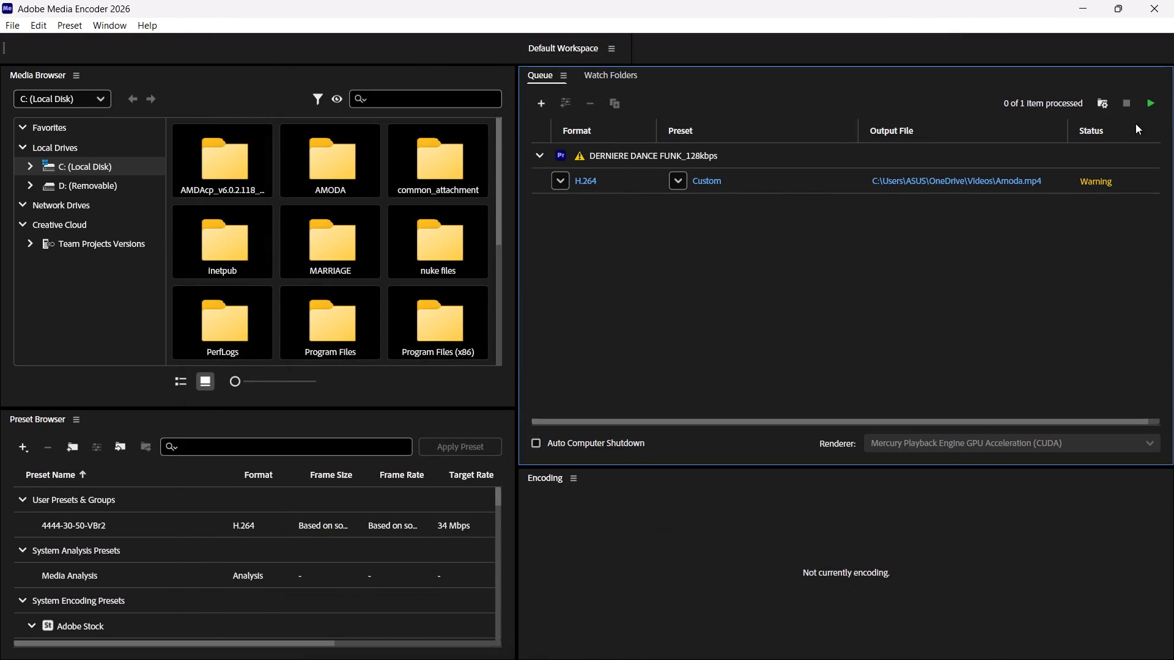
click(1159, 101)
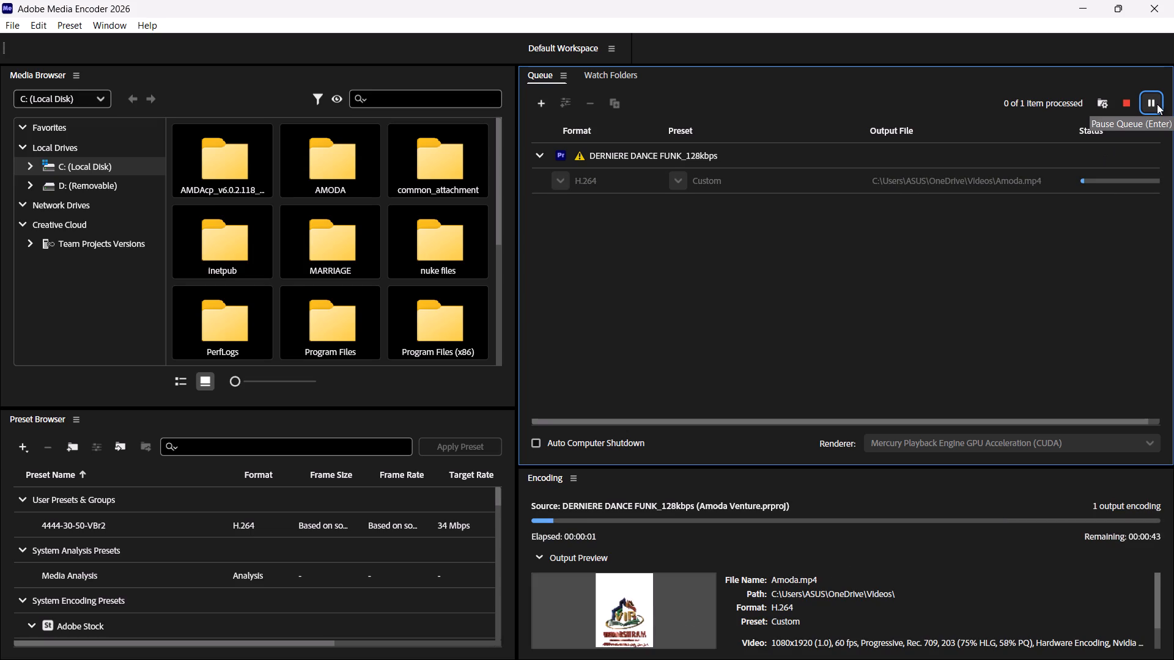